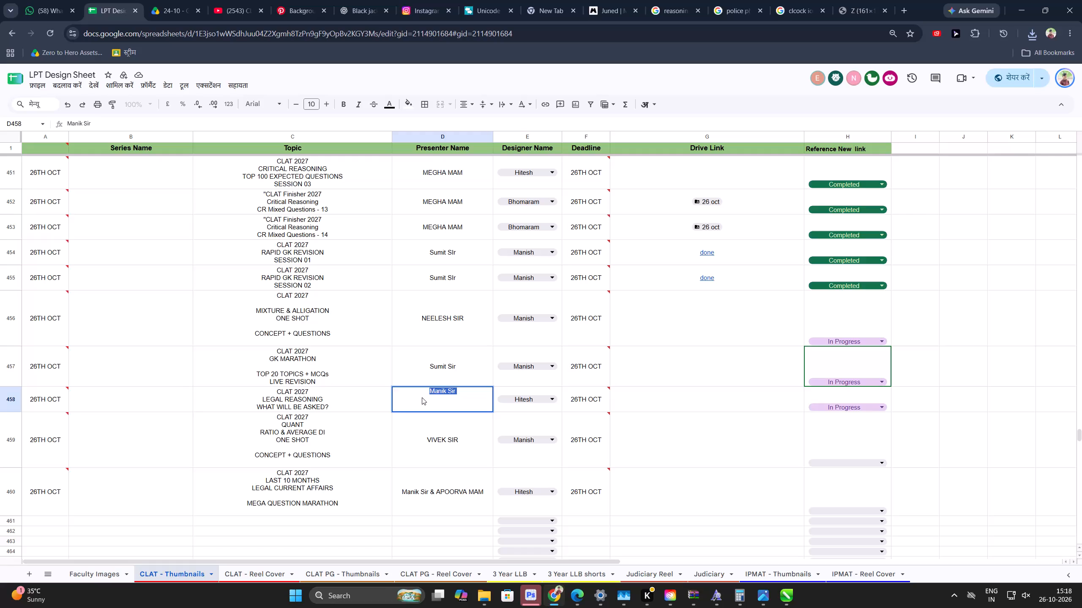
Copy the "CLAT 2027 LEGAL REASONING WHAT WILL BE ASKED?" topic text from row 458 of the design sheet.
double_click(350, 402)
key("ctrl+a")
key("ctrl+c")
key("ctrl+c")
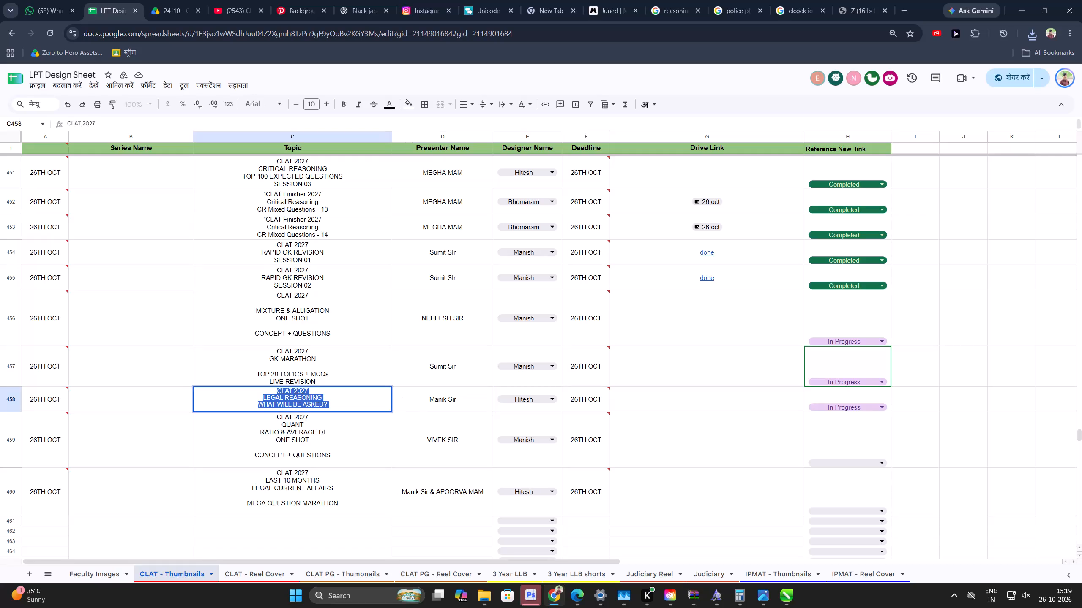
key("ctrl+c")
key("ctrl+c")
key("ctrl+c")
key("ctrl+c")
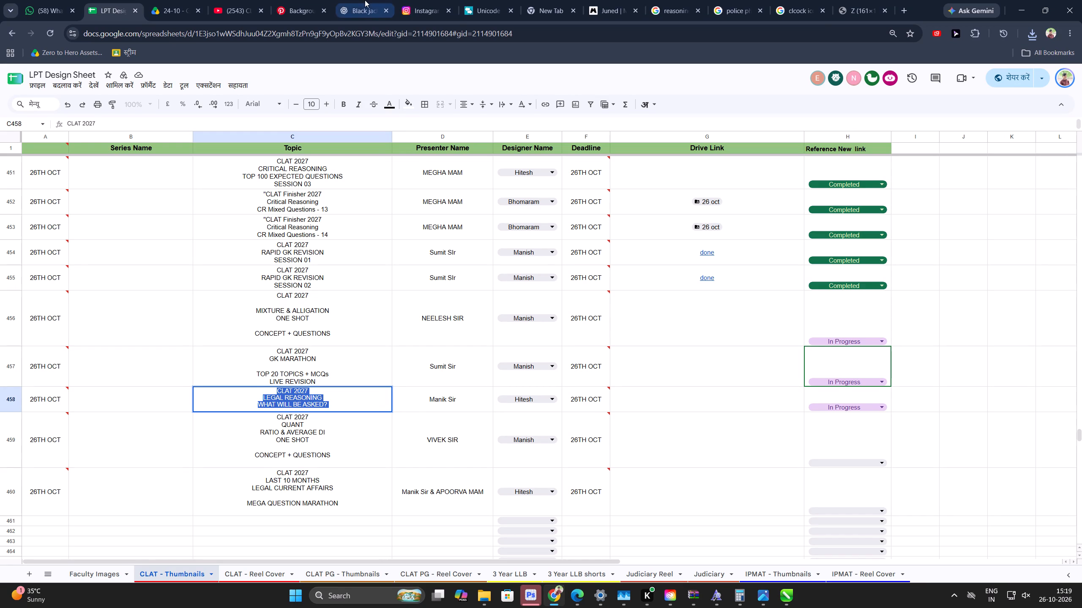
Switch to Photoshop and create a new 1920 x 1080 px, 300 ppi document from the THUMBNAIL preset.
left_click(1026, 6)
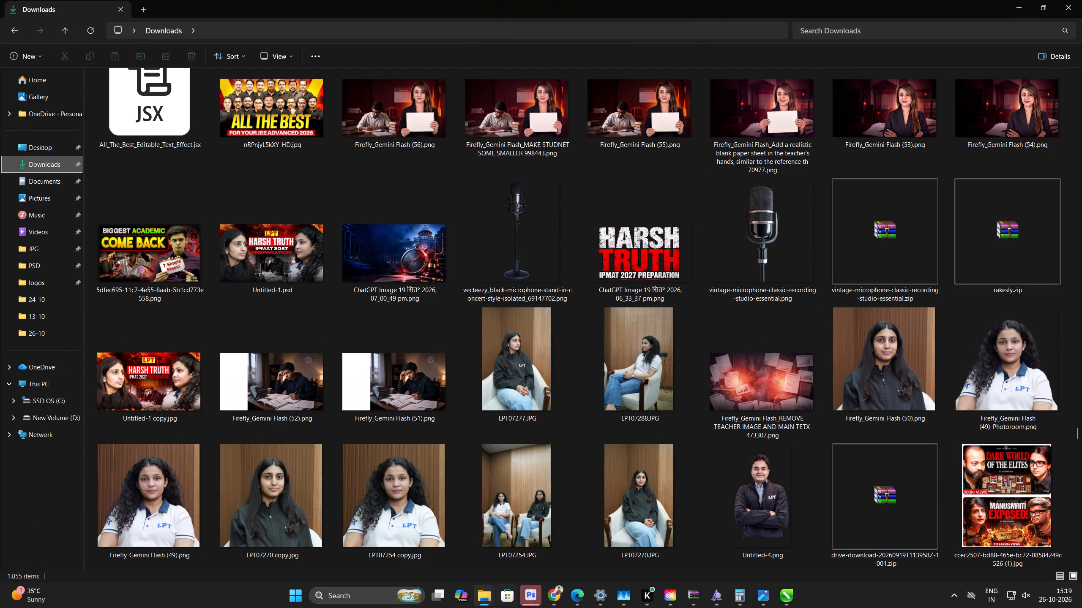
left_click(537, 597)
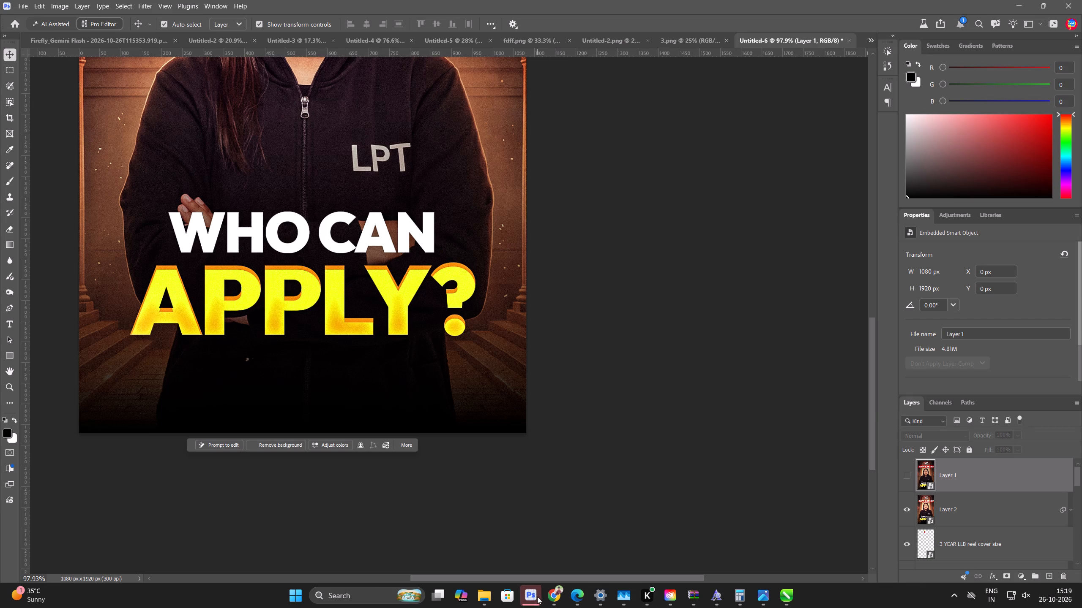
scroll(527, 429, "down", 4)
key("ctrl+0")
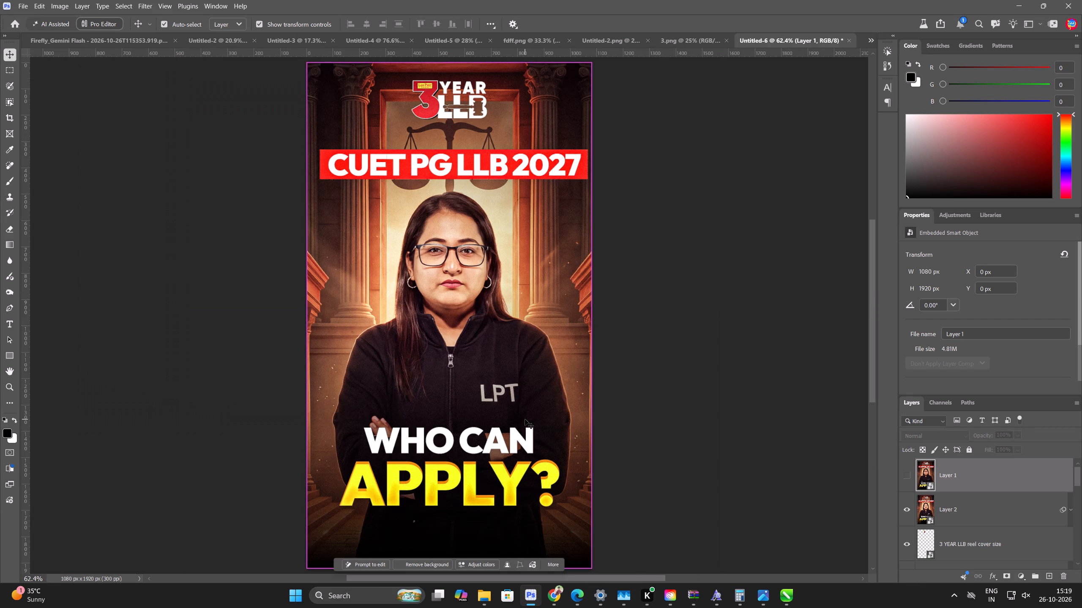
key("ctrl+n")
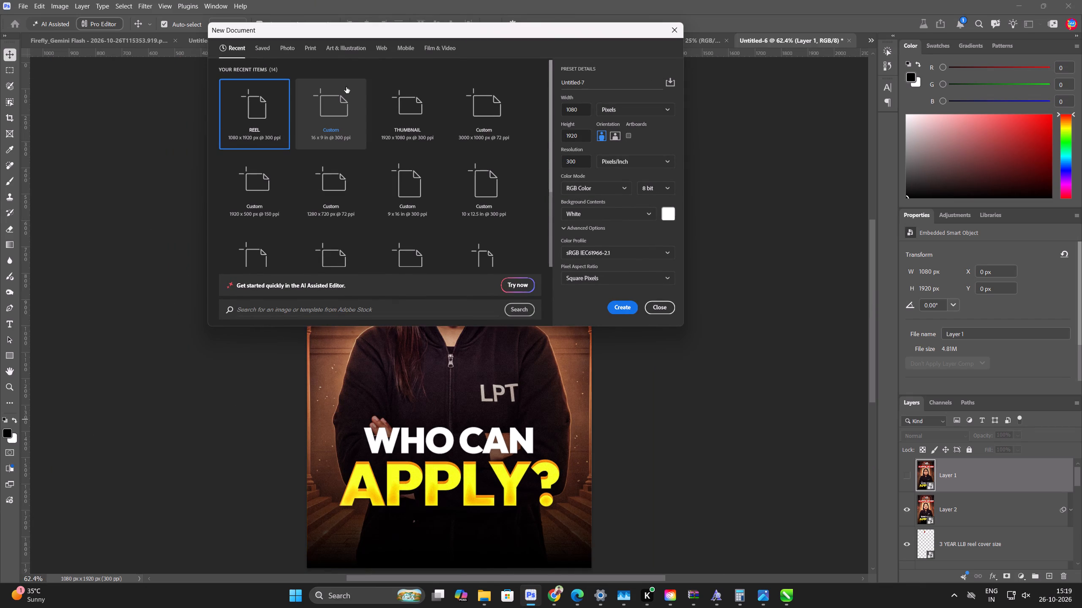
double_click(419, 122)
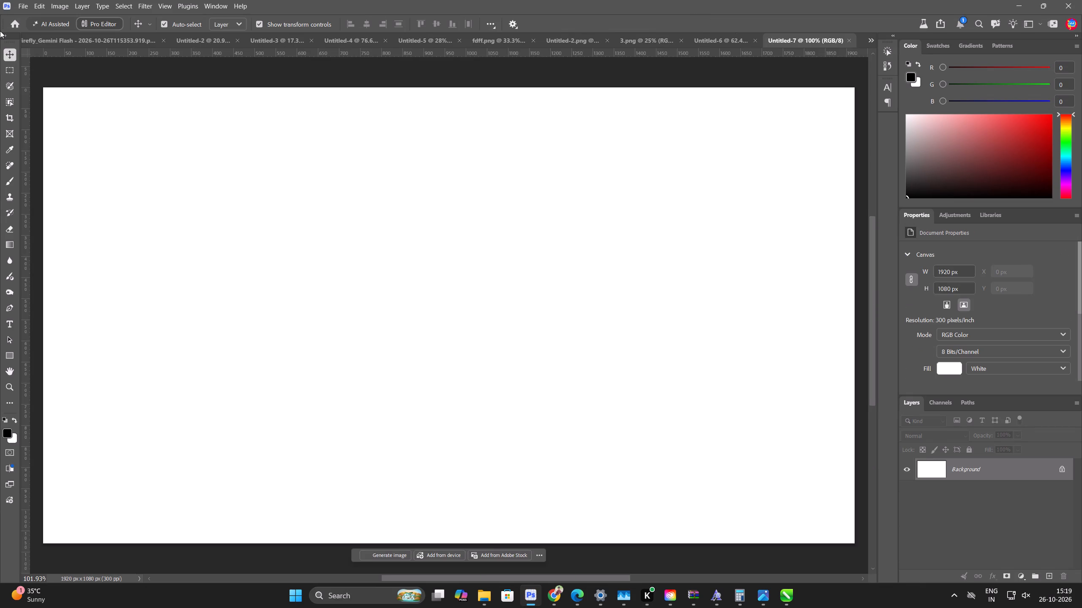
key("ctrl+0")
scroll(0, 31, "up", 1)
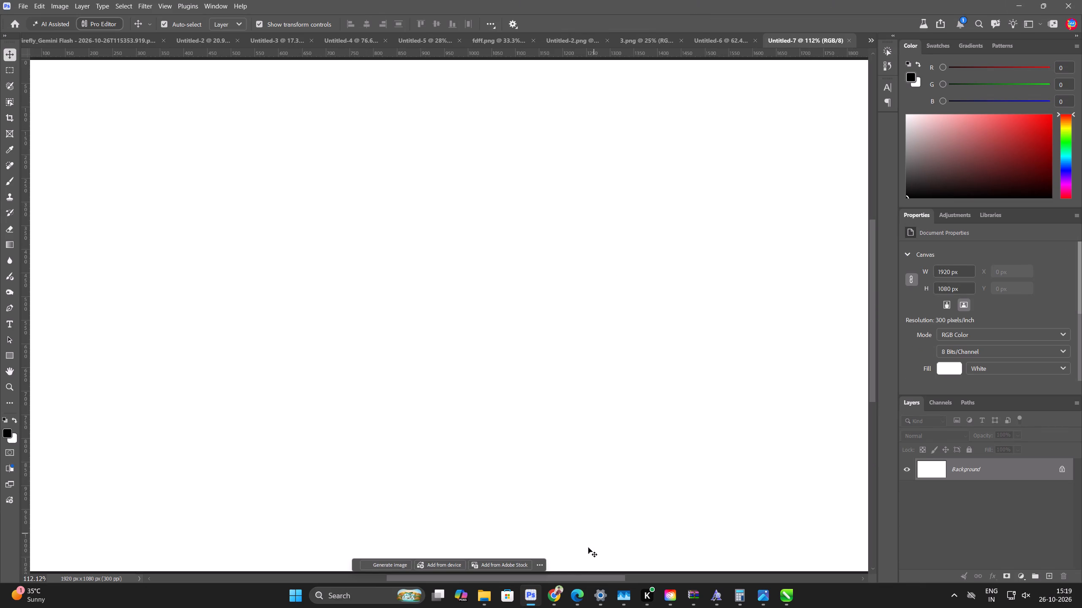
Switch to Pinterest in Chrome and open the "YouTube Thumbnail Design: Data Analysis for Beginners" pin from the home feed.
left_click(558, 590)
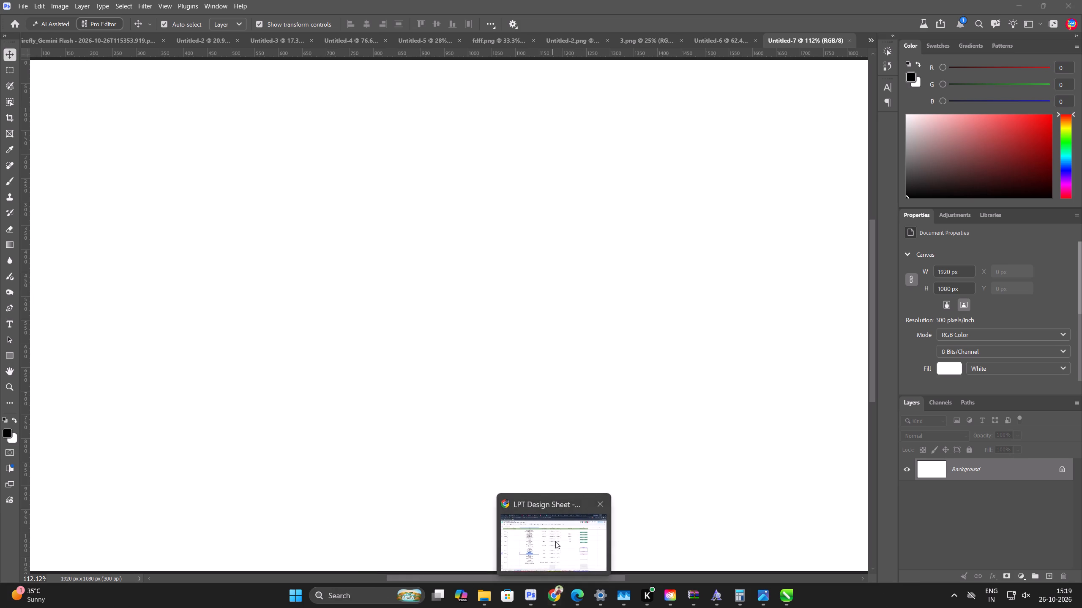
left_click(555, 541)
left_click(205, 0)
left_click(294, 0)
left_click(17, 86)
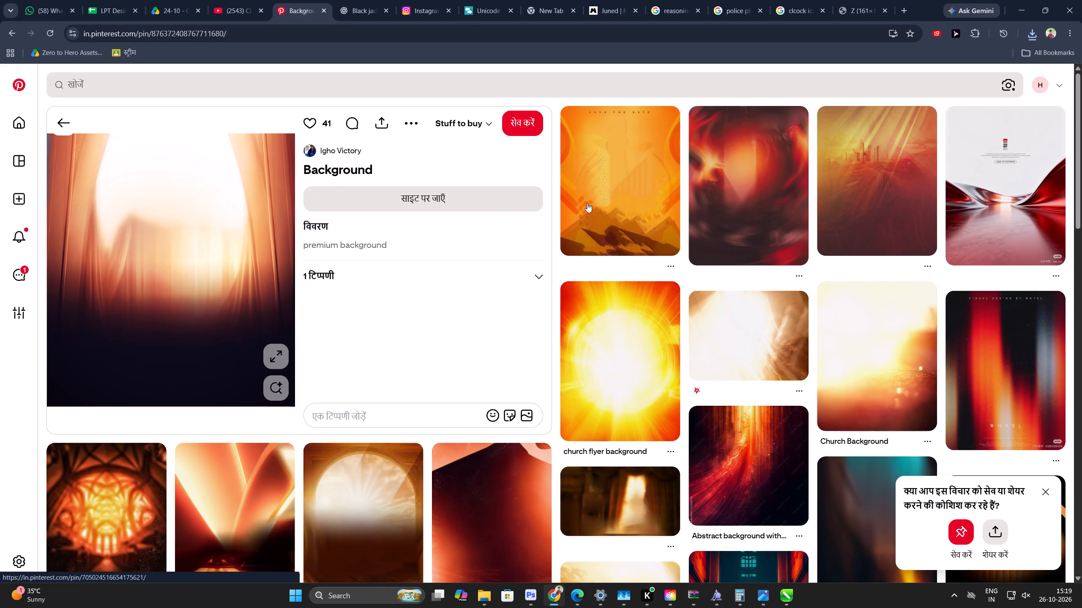
scroll(623, 210, "down", 3)
double_click(16, 92)
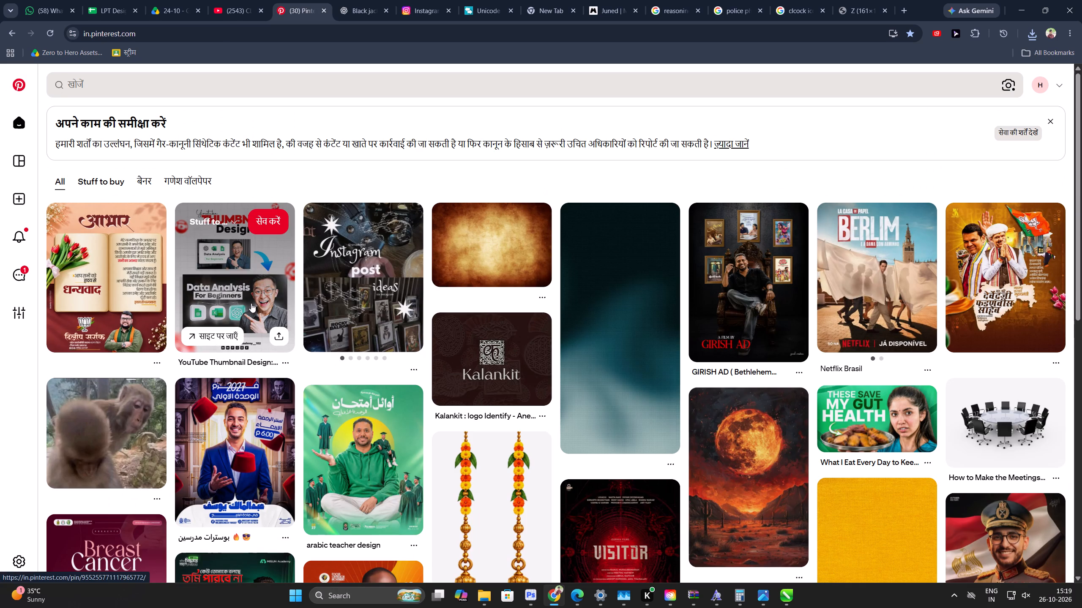
left_click(251, 303)
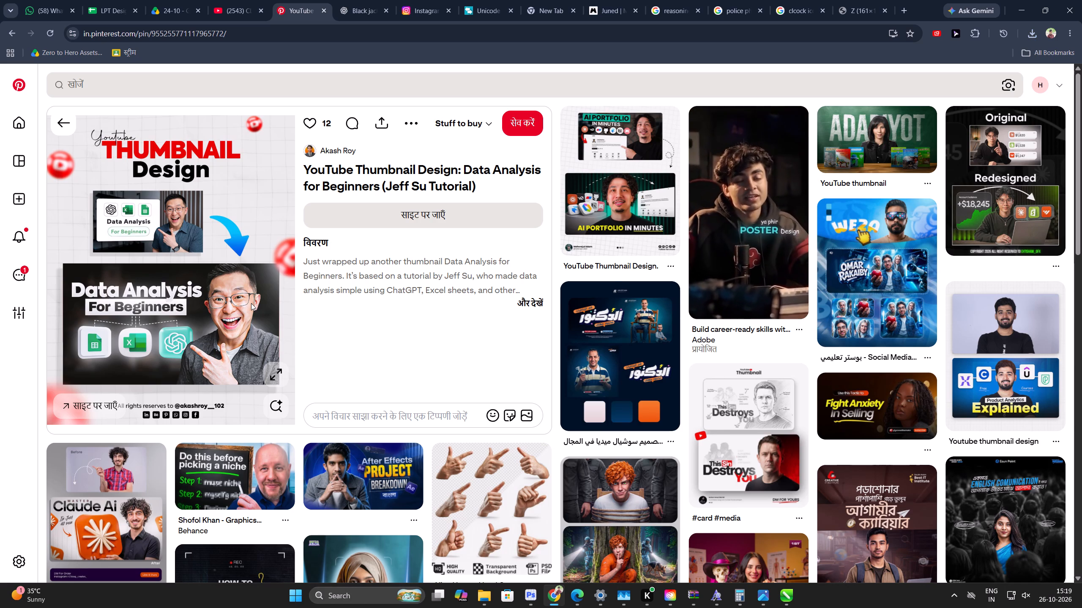
Examine the related pins below the YouTube thumbnail pin for layout references for the legal reasoning thumbnail.
scroll(251, 303, "down", 1)
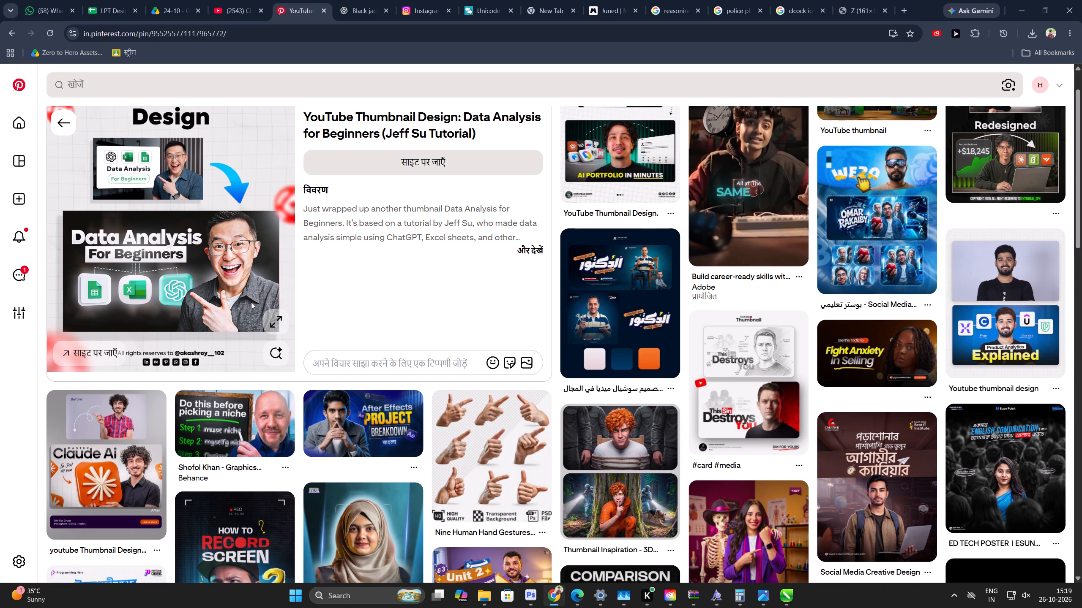
scroll(251, 302, "down", 3)
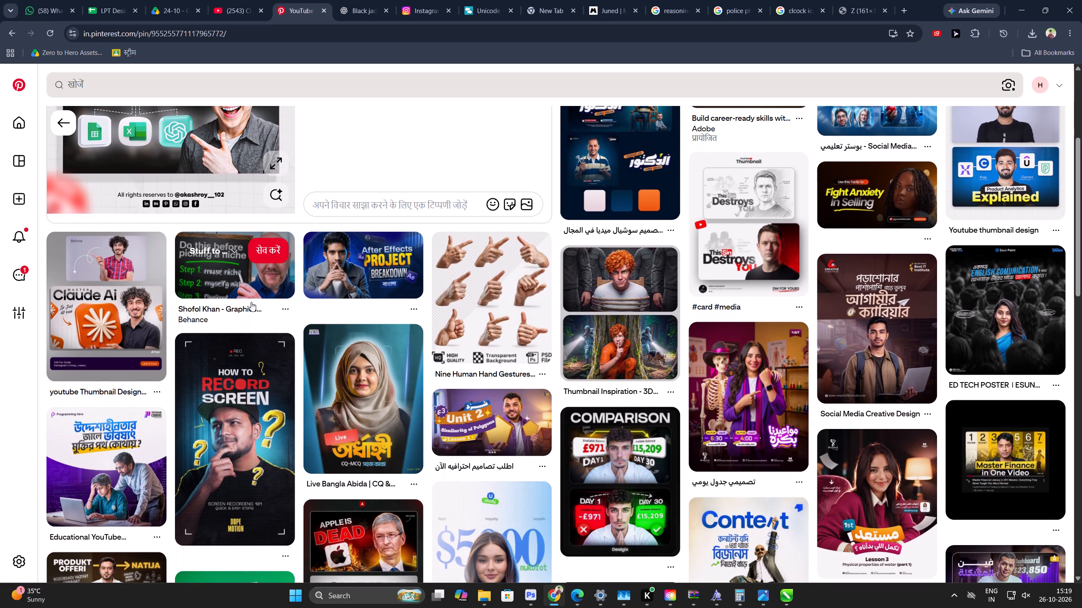
scroll(251, 302, "down", 2)
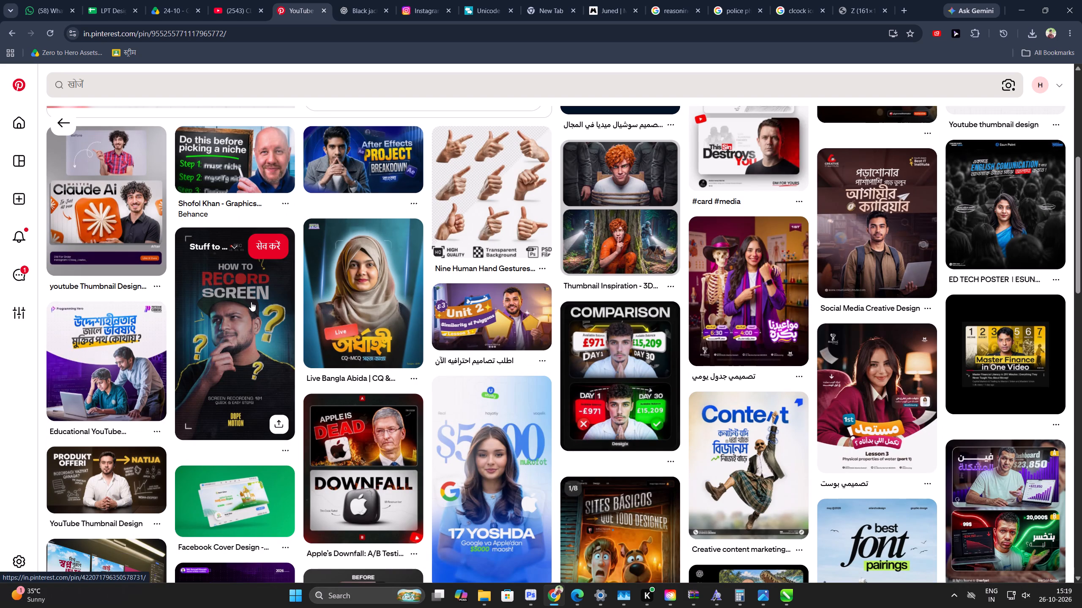
scroll(251, 302, "down", 8)
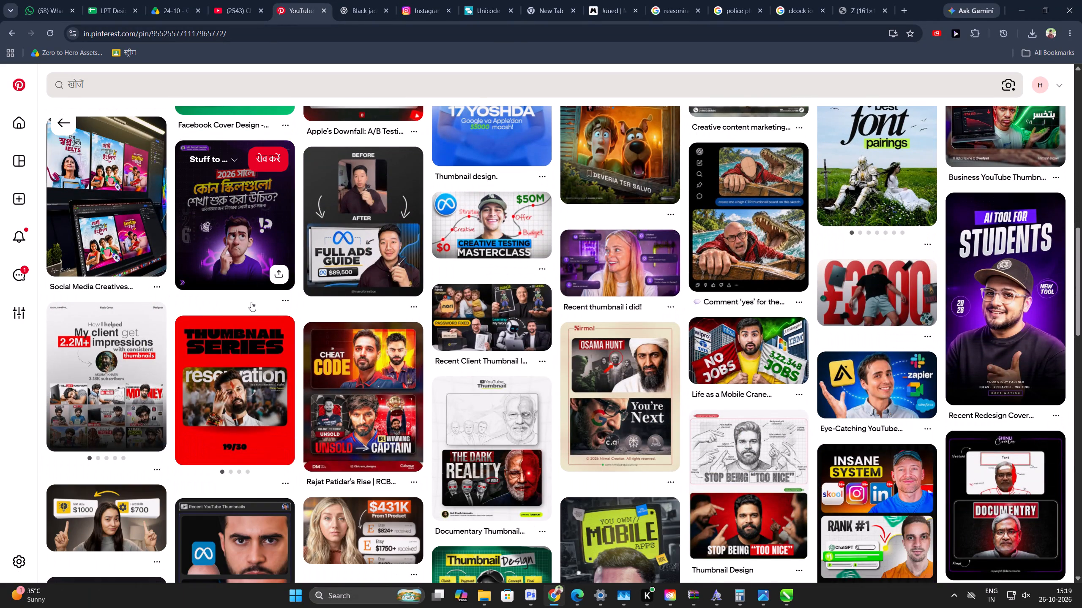
scroll(251, 302, "down", 6)
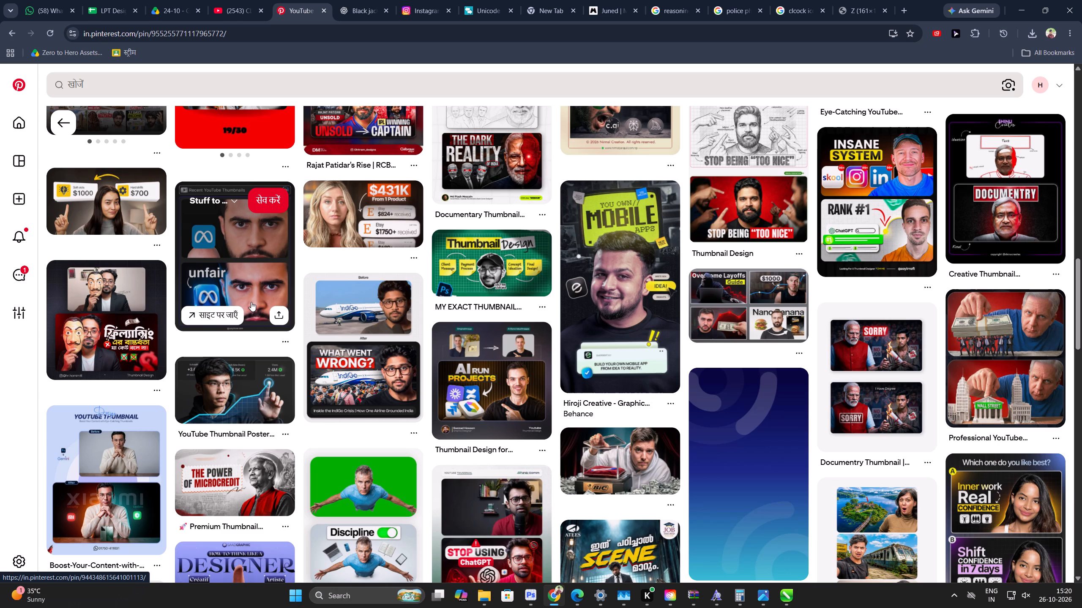
scroll(560, 79, "down", 3)
scroll(604, 149, "down", 4)
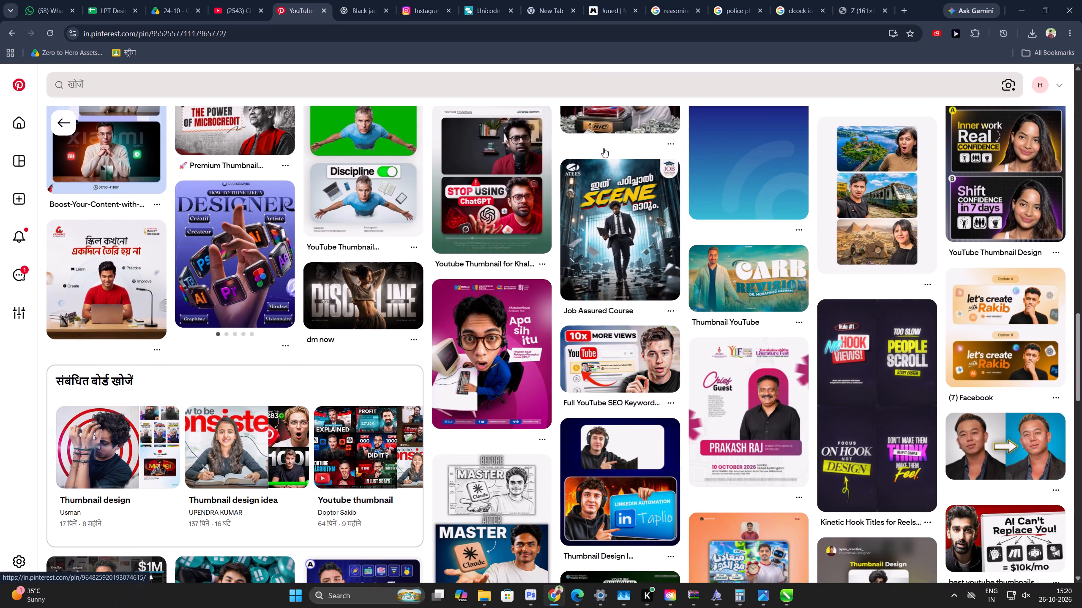
scroll(604, 148, "down", 1)
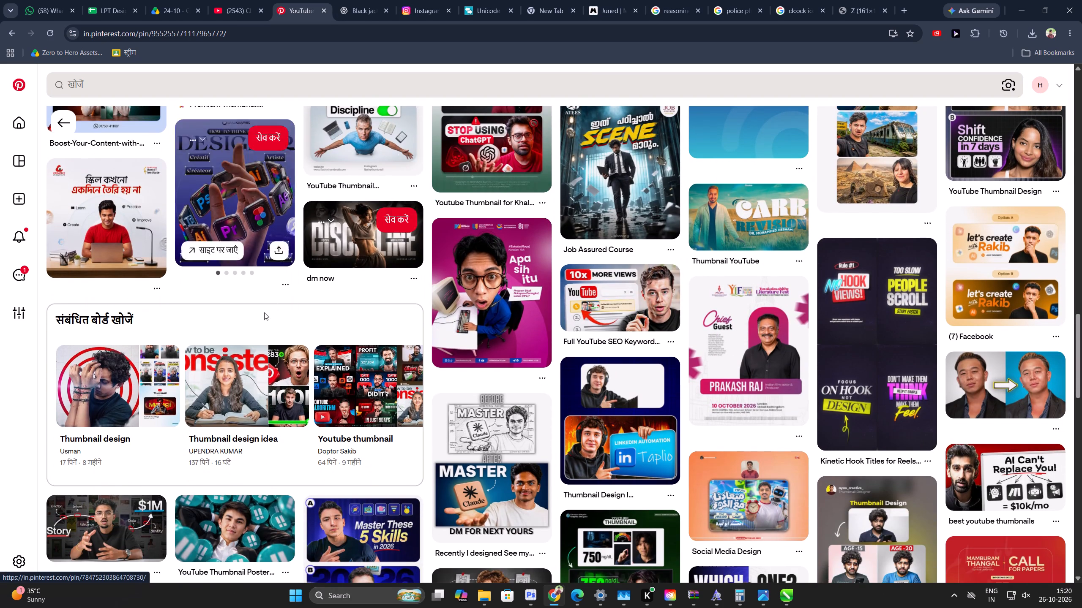
Open the related "Thumbnail design idea" board and examine its pins for a suitable thumbnail reference.
left_click(253, 418)
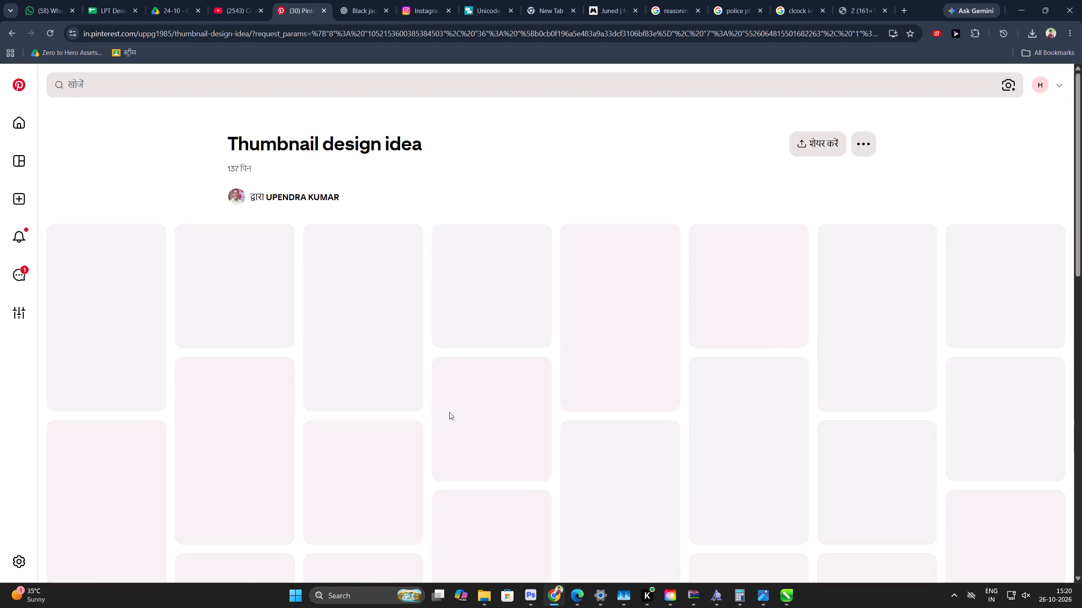
scroll(449, 412, "down", 2)
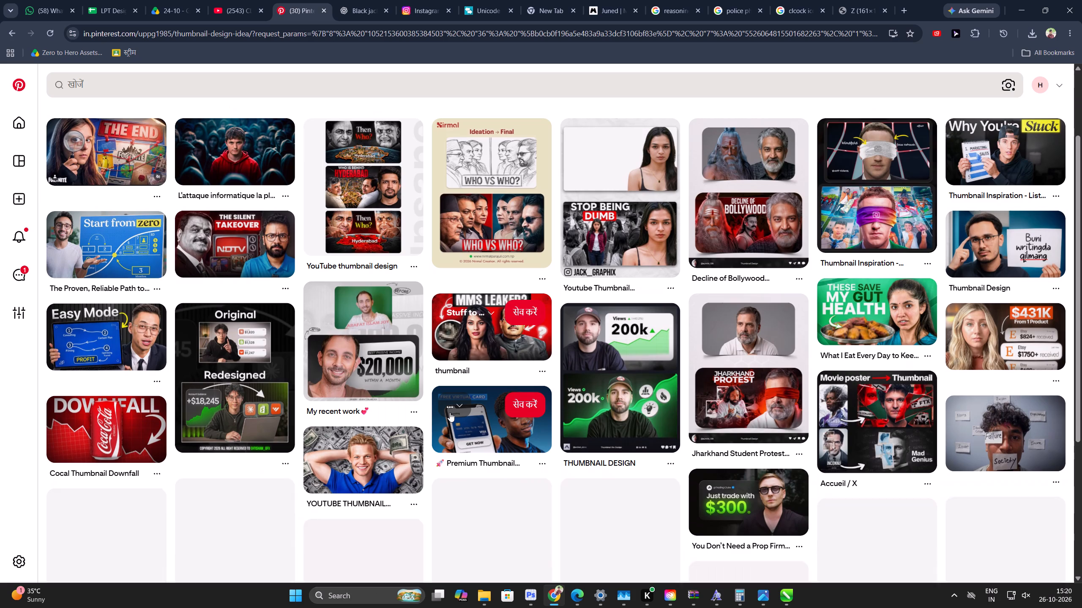
scroll(451, 410, "down", 3)
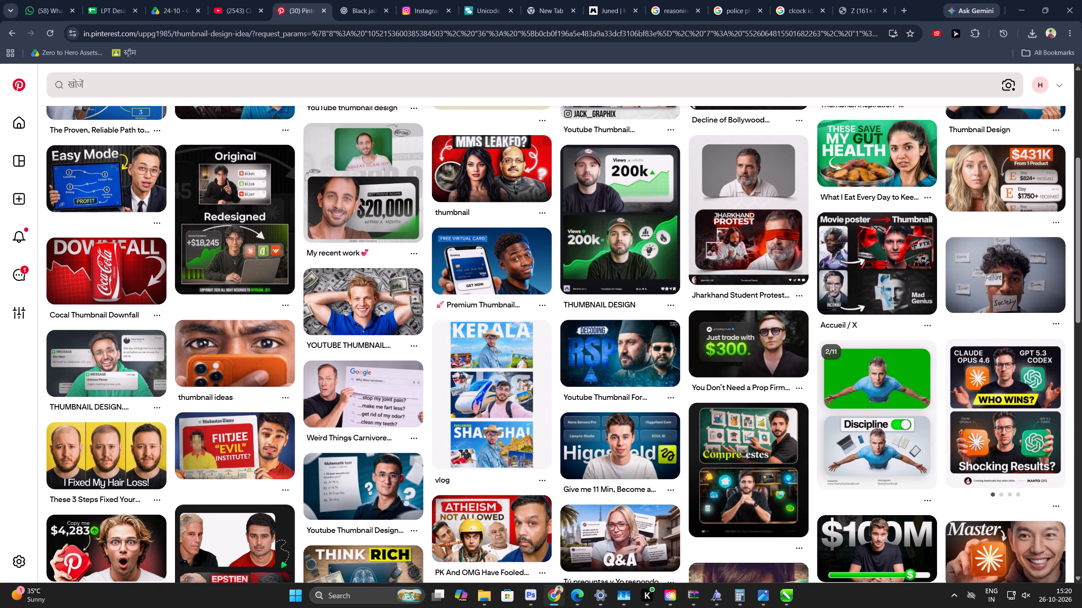
scroll(1081, 0, "down", 5)
scroll(694, 373, "down", 1)
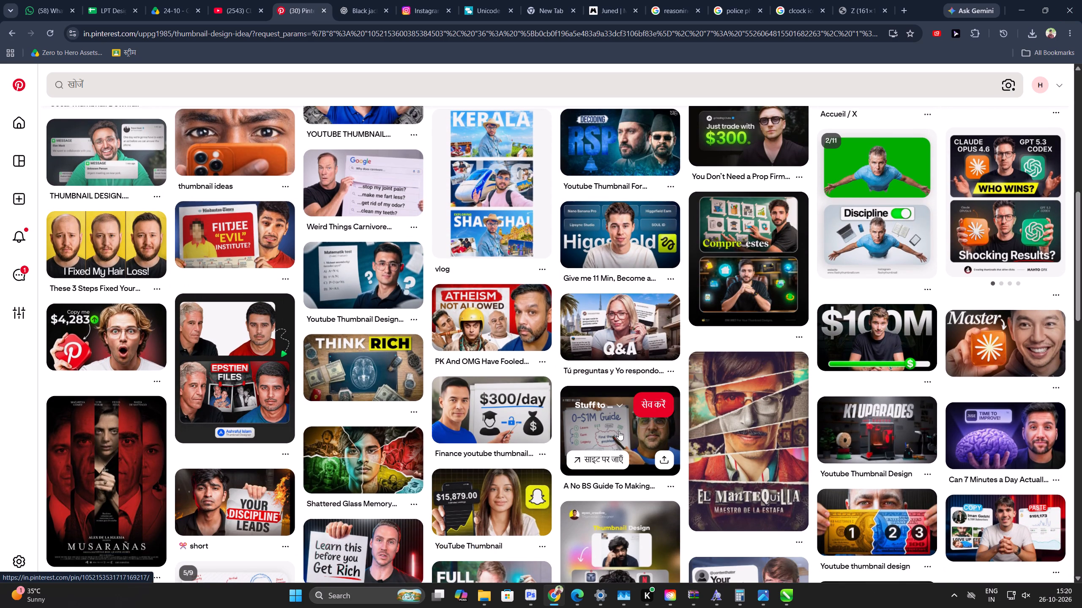
scroll(619, 431, "down", 1)
scroll(252, 479, "down", 1)
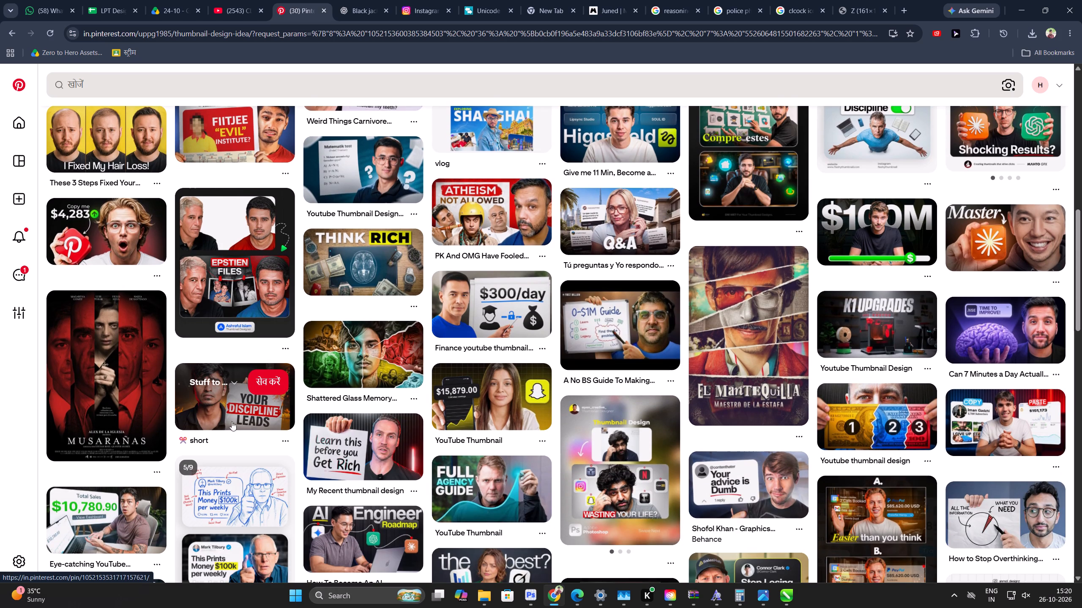
scroll(490, 378, "down", 4)
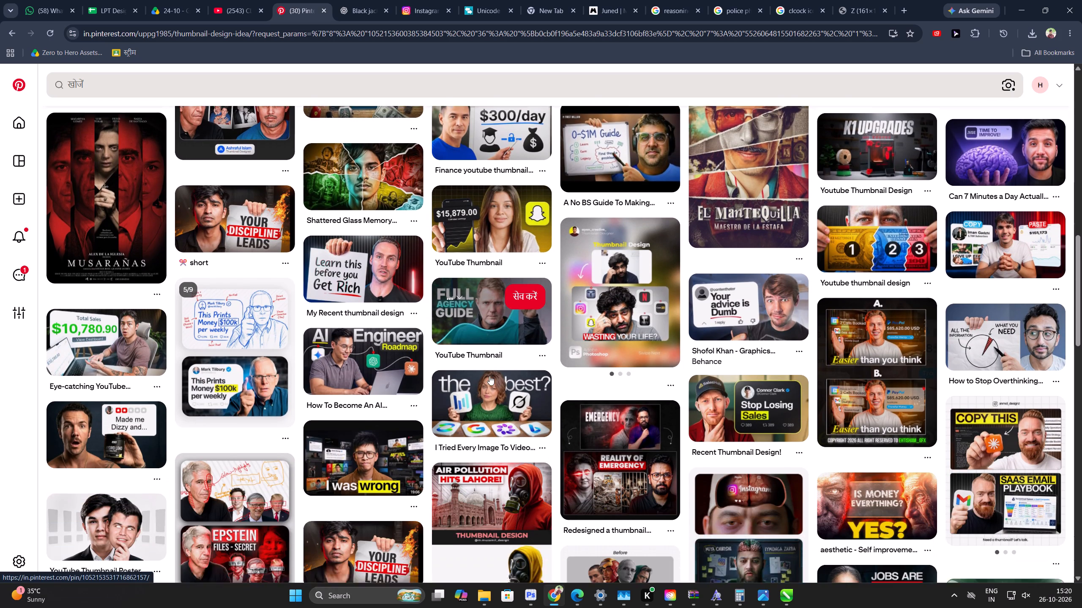
scroll(480, 389, "down", 3)
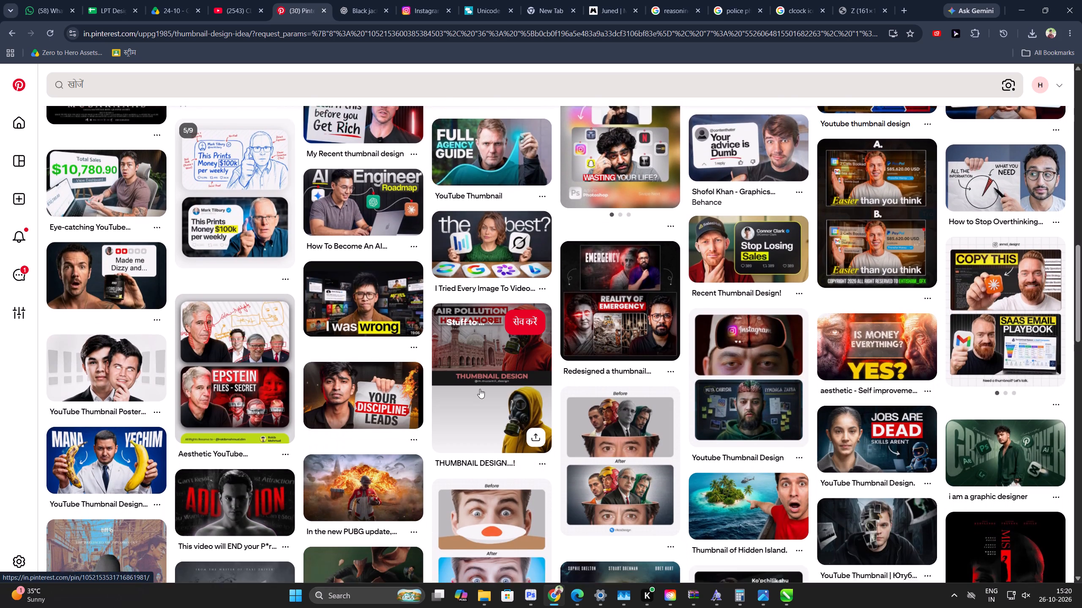
scroll(480, 389, "down", 1)
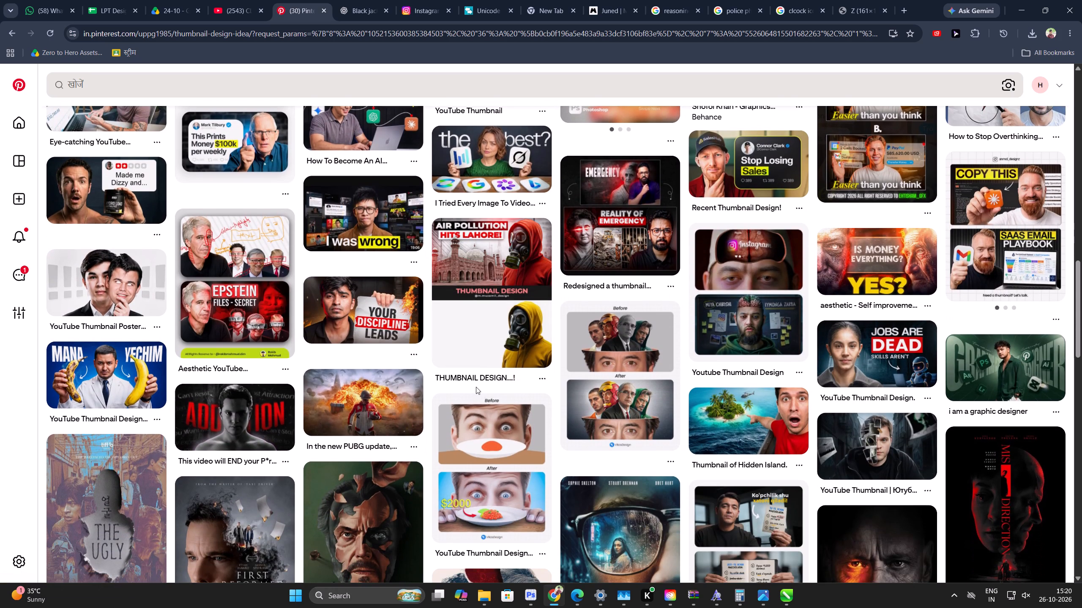
scroll(293, 357, "down", 1)
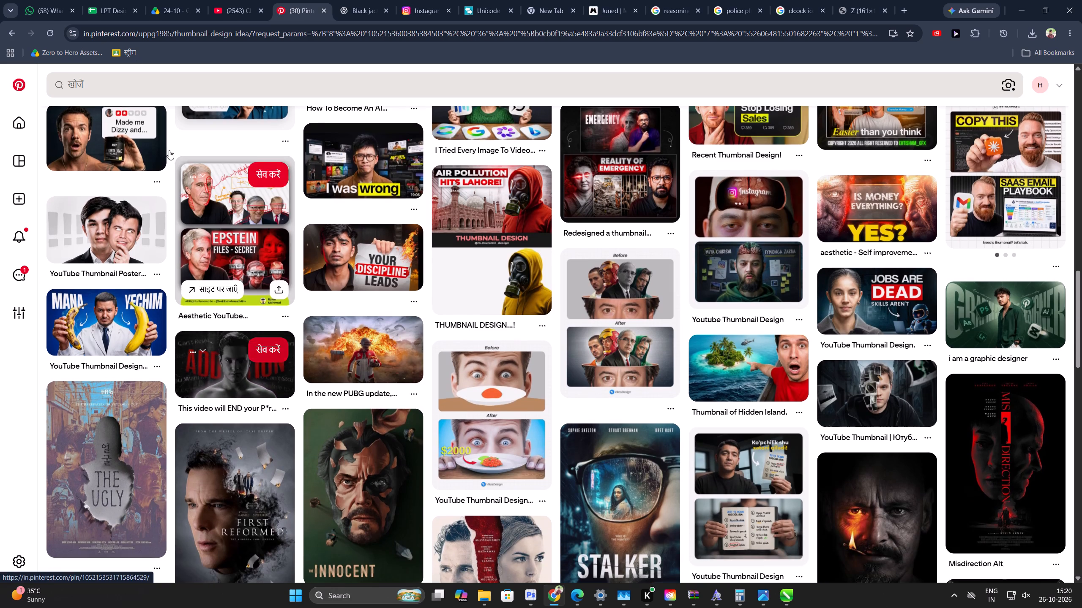
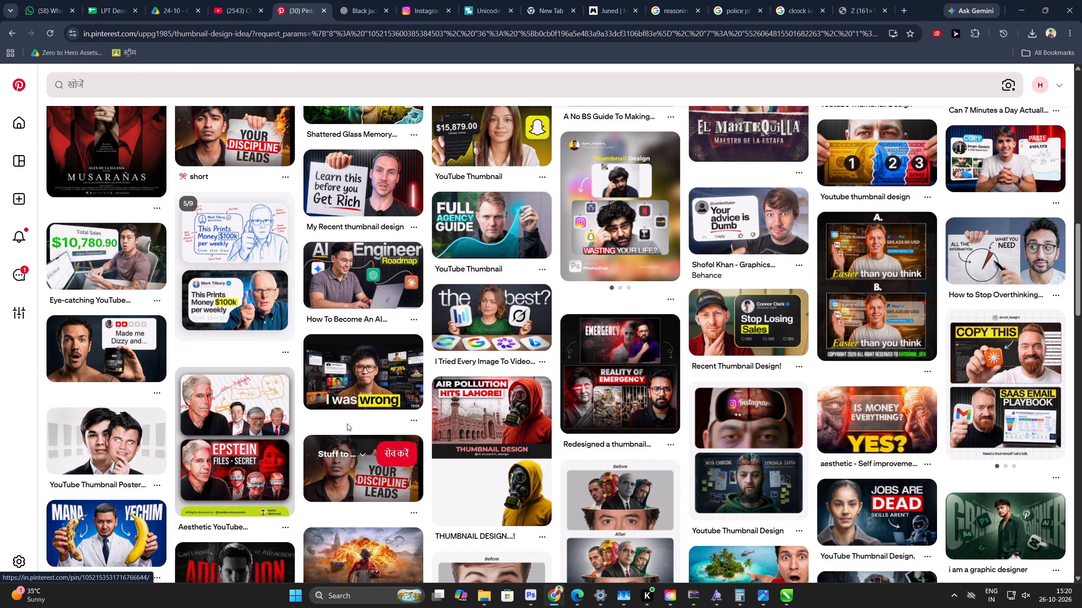
Examine the remaining pins of the "Thumbnail design idea" board and the suggestions below it for a thumbnail reference.
scroll(347, 423, "up", 3)
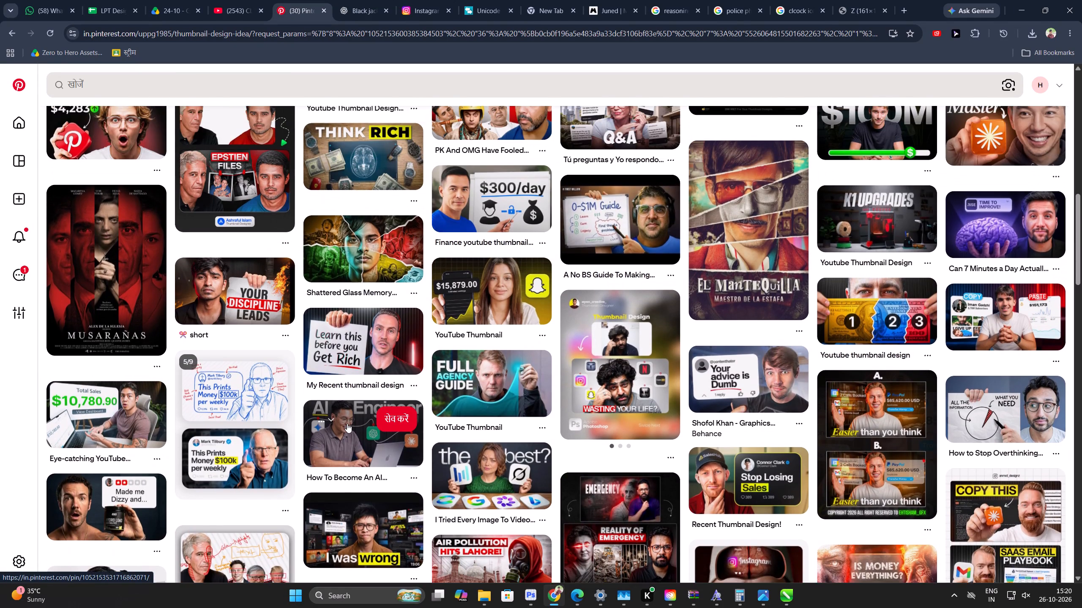
scroll(347, 423, "down", 4)
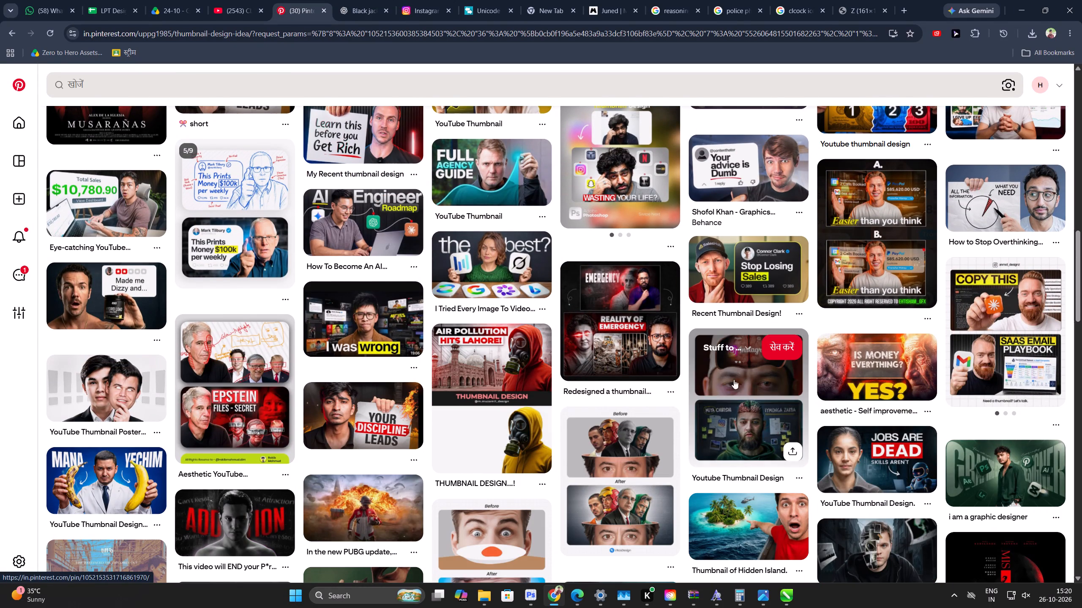
scroll(944, 396, "down", 6)
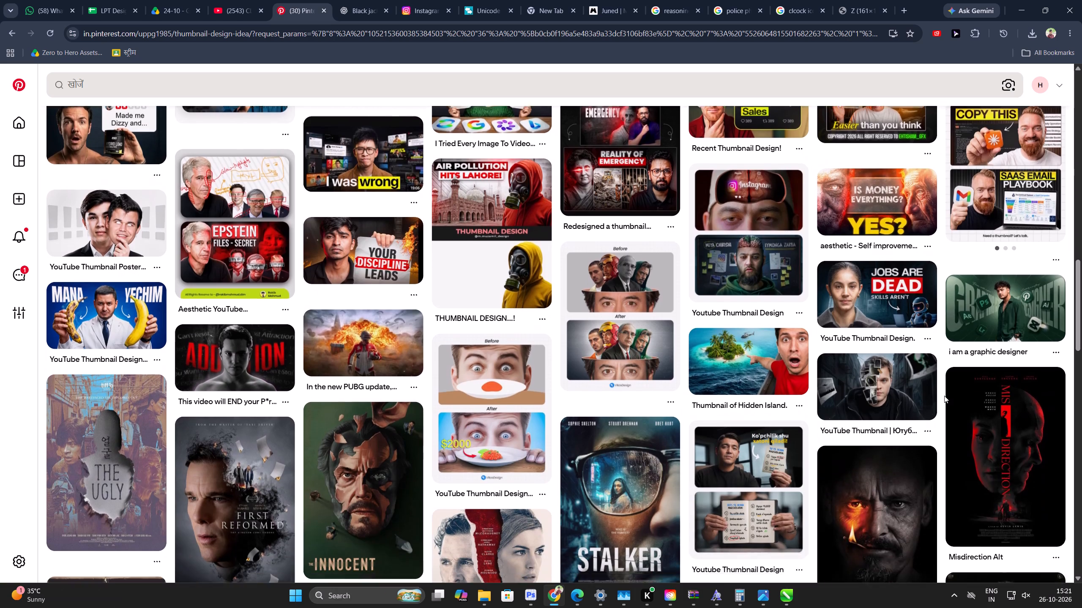
scroll(944, 396, "down", 3)
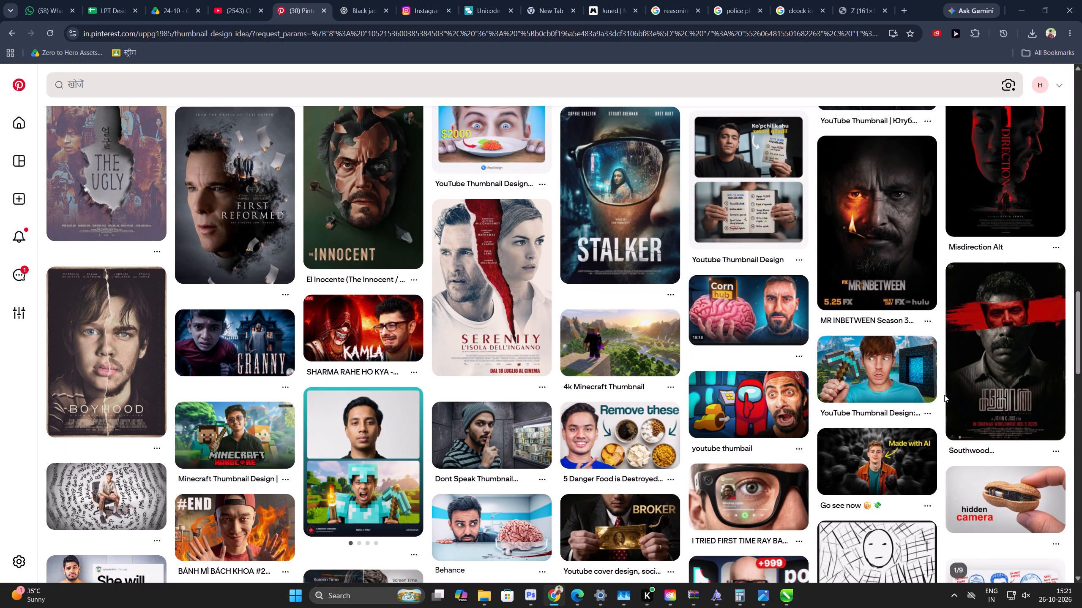
scroll(809, 348, "down", 4)
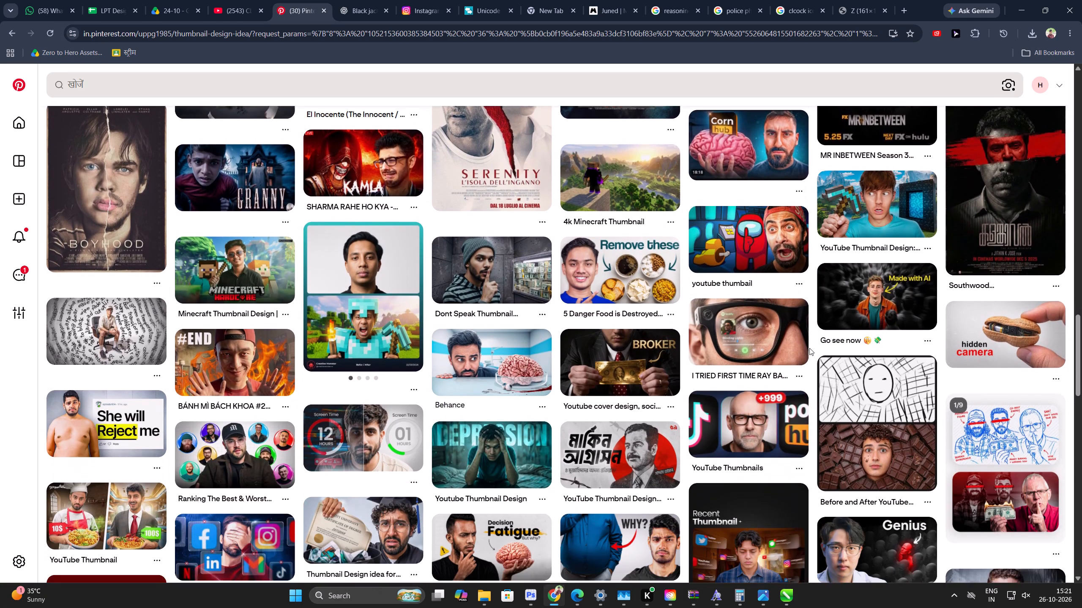
scroll(809, 348, "down", 3)
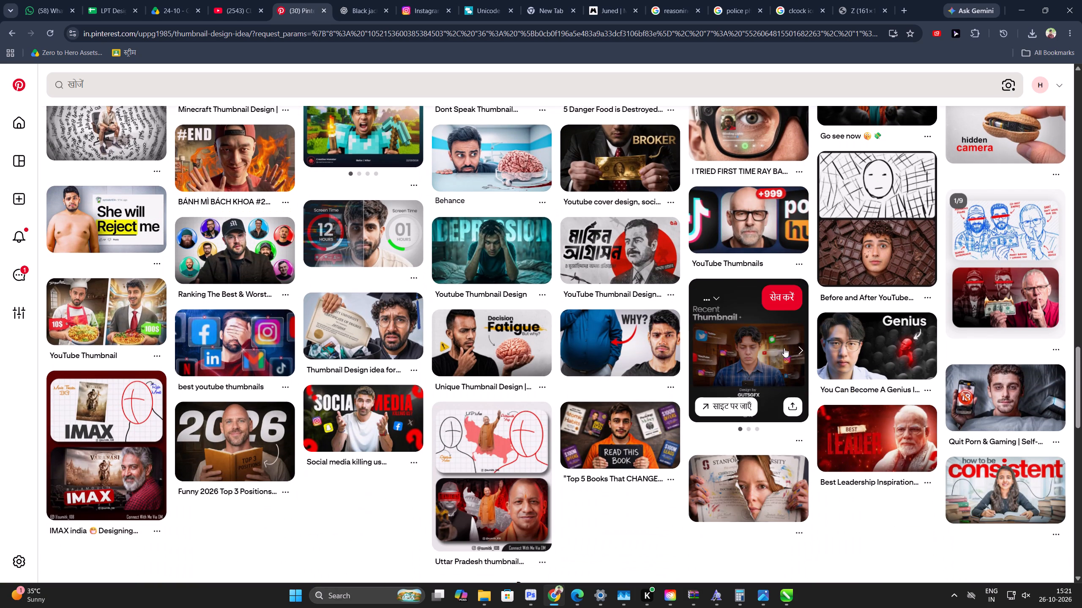
scroll(521, 259, "down", 2)
scroll(489, 304, "down", 5)
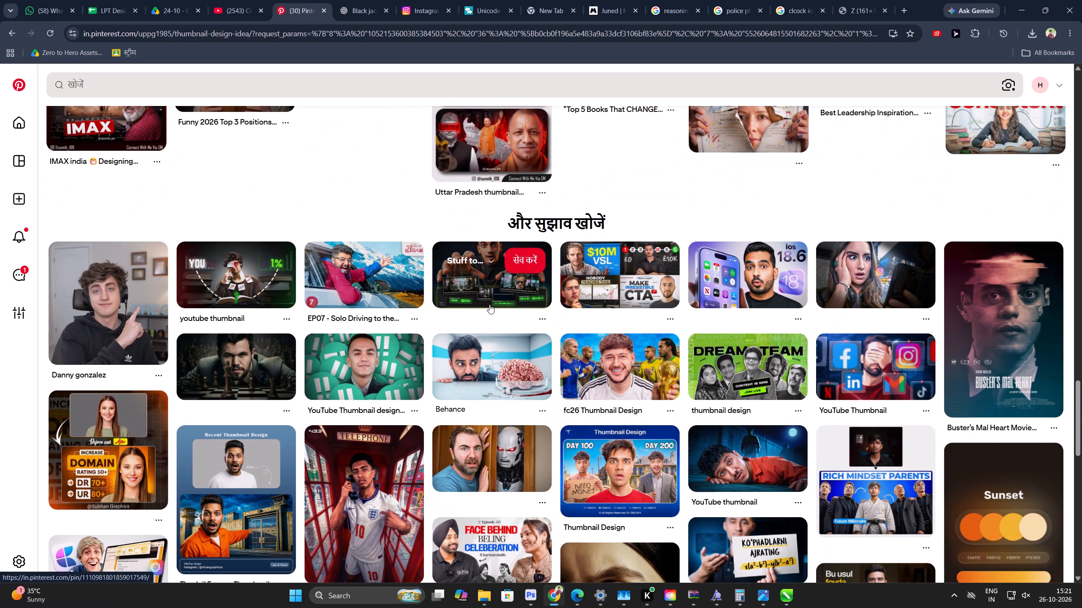
scroll(489, 304, "down", 3)
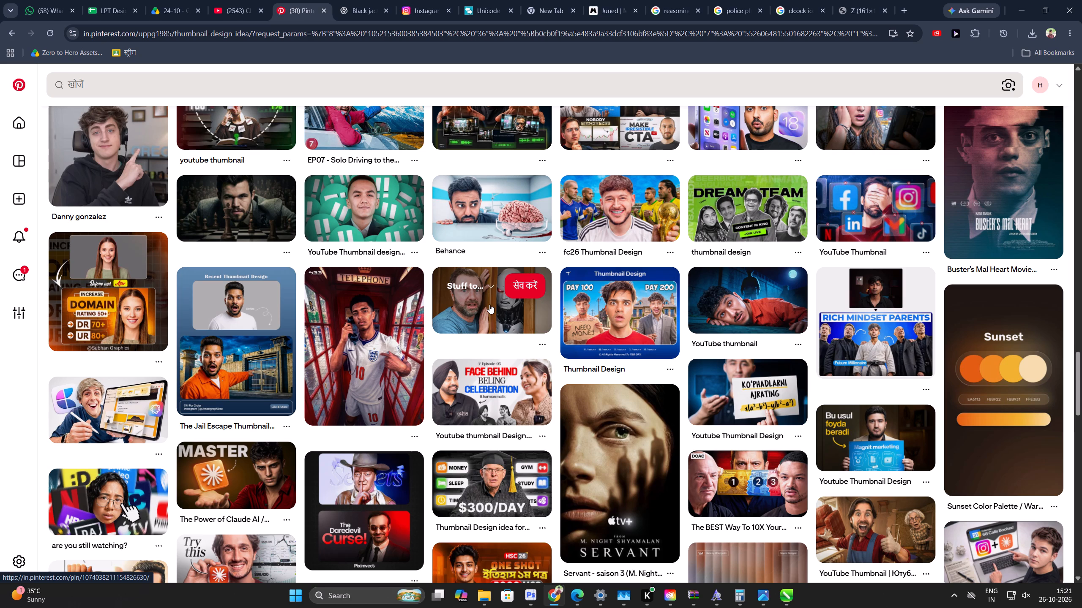
scroll(243, 30, "down", 2)
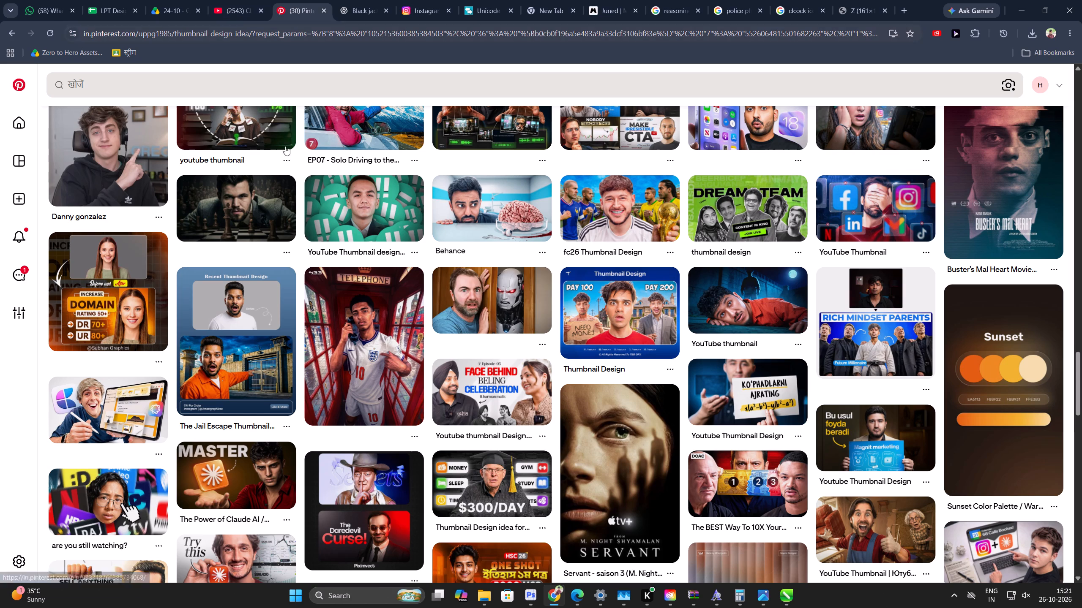
scroll(320, 210, "down", 2)
scroll(410, 176, "down", 2)
scroll(443, 270, "down", 1)
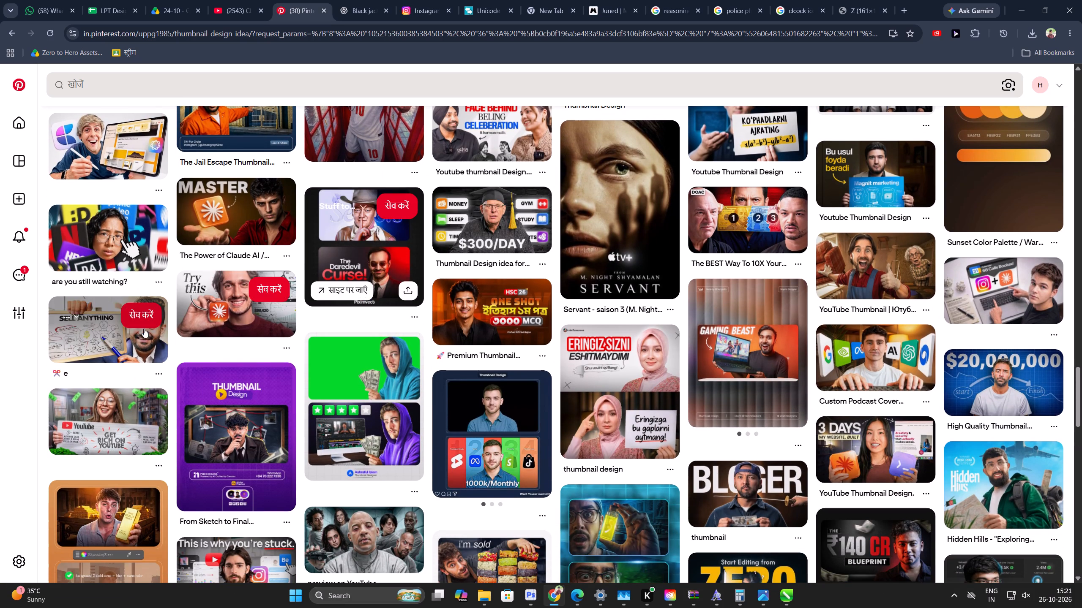
Open the suggested "SELL ANYTHING" whiteboard pin, enlarge it, and save its image as a reference file.
left_click(123, 334)
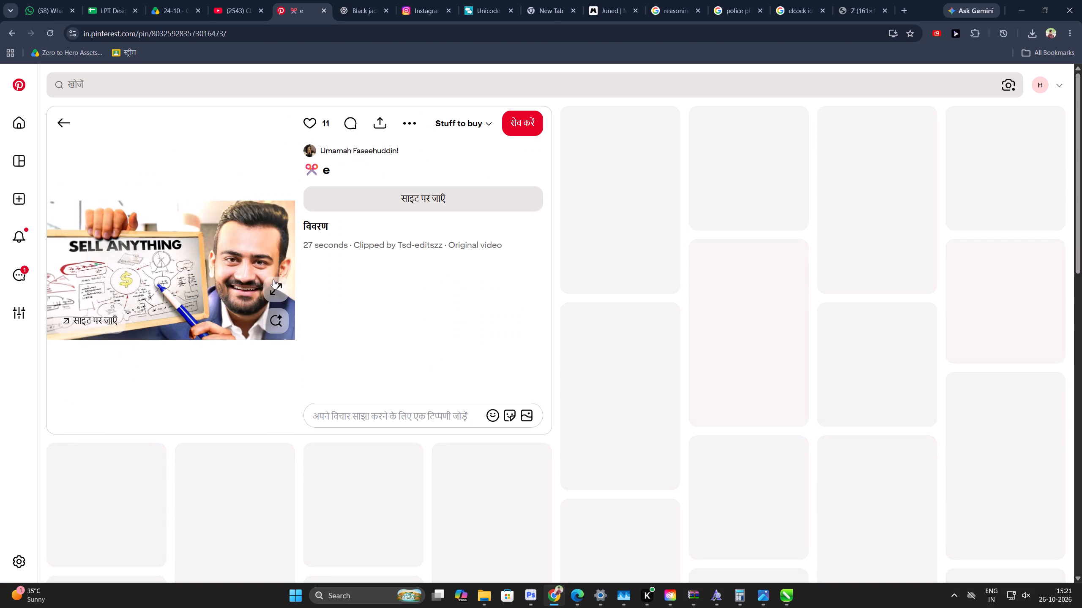
left_click(278, 284)
right_click(470, 180)
left_click(498, 214)
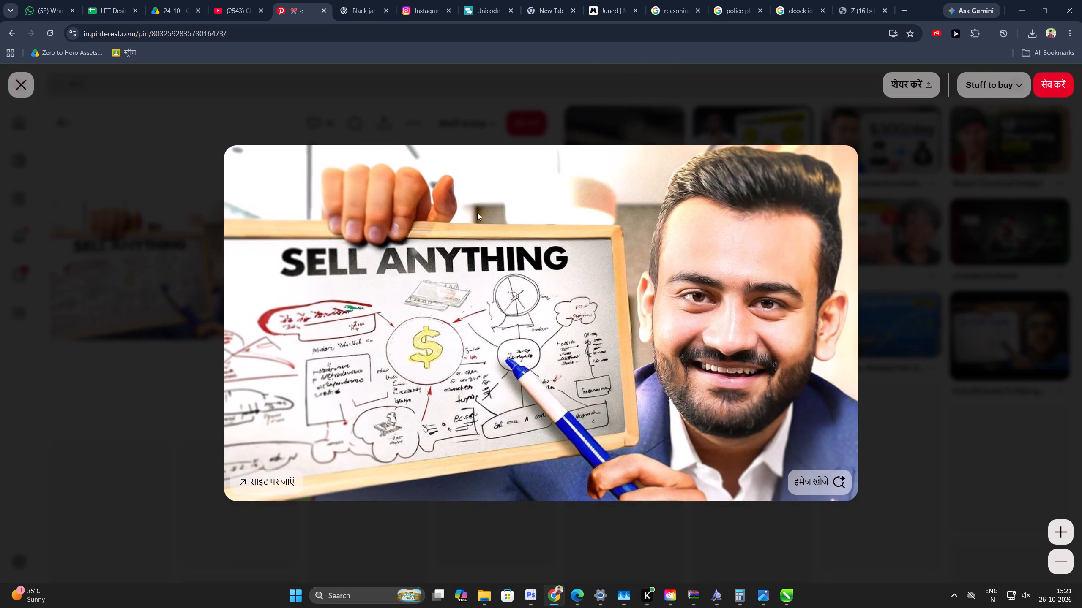
key("Return")
left_click(262, 231)
left_click(169, 231)
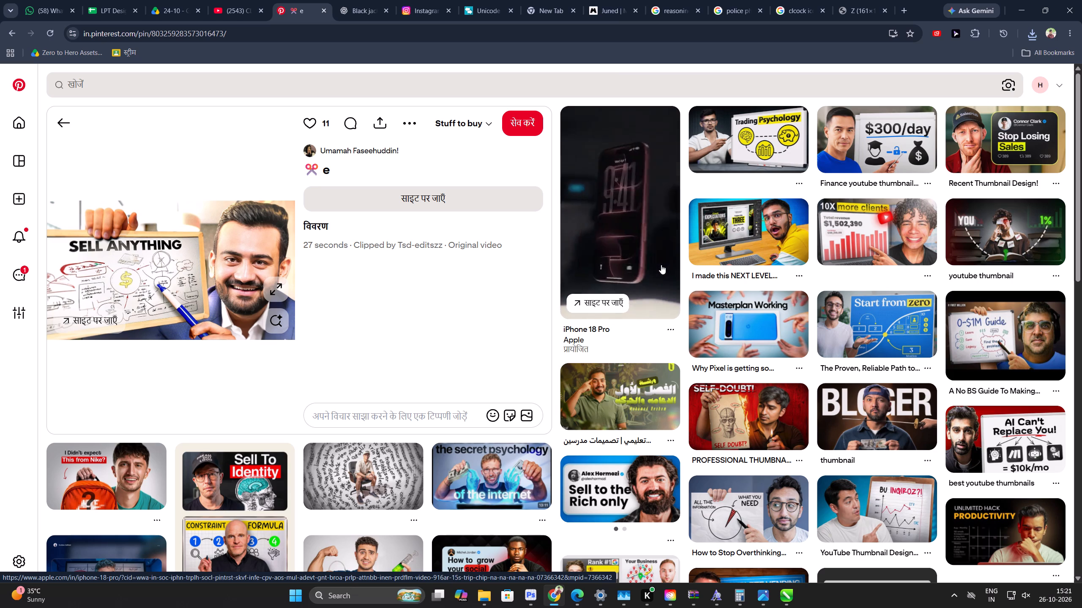
Open the related "Sell To Identity" and "Constraint Formula" thumbnail pin and examine its related pins for further layout references.
scroll(661, 265, "down", 2)
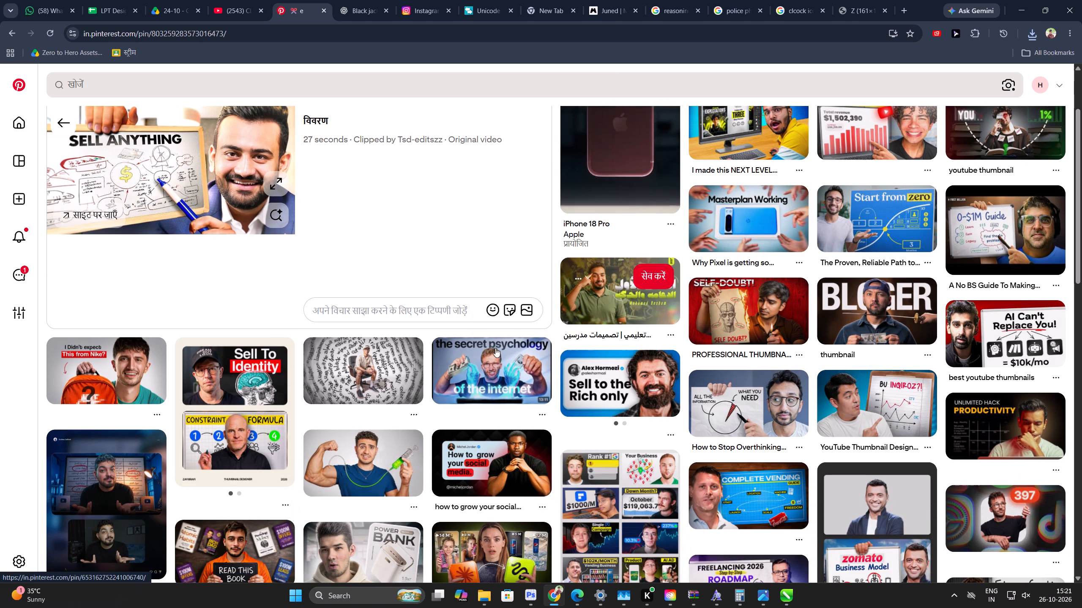
left_click(229, 380)
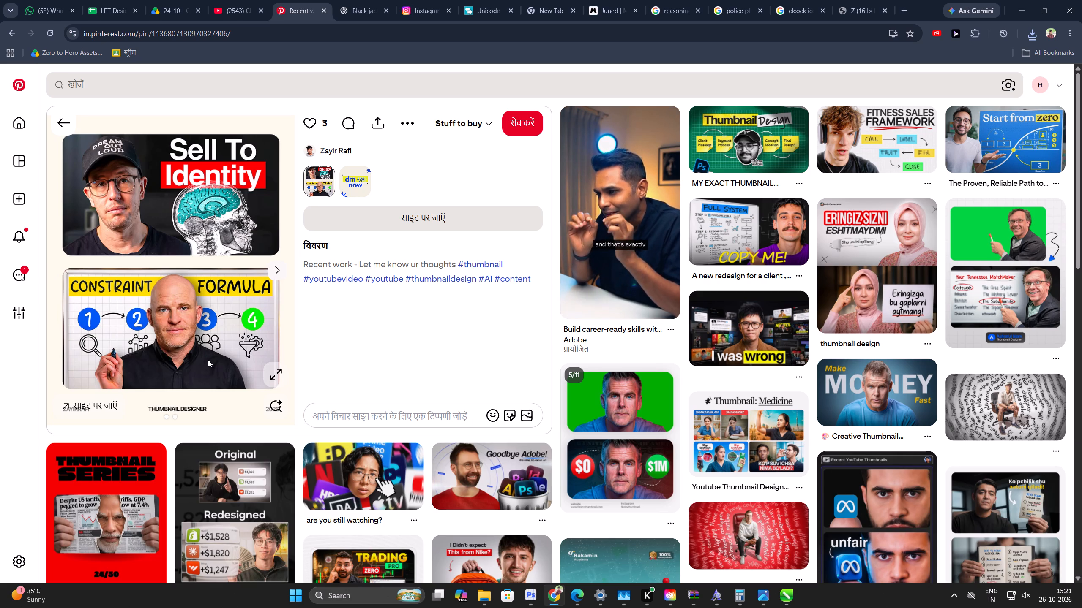
scroll(208, 359, "down", 1)
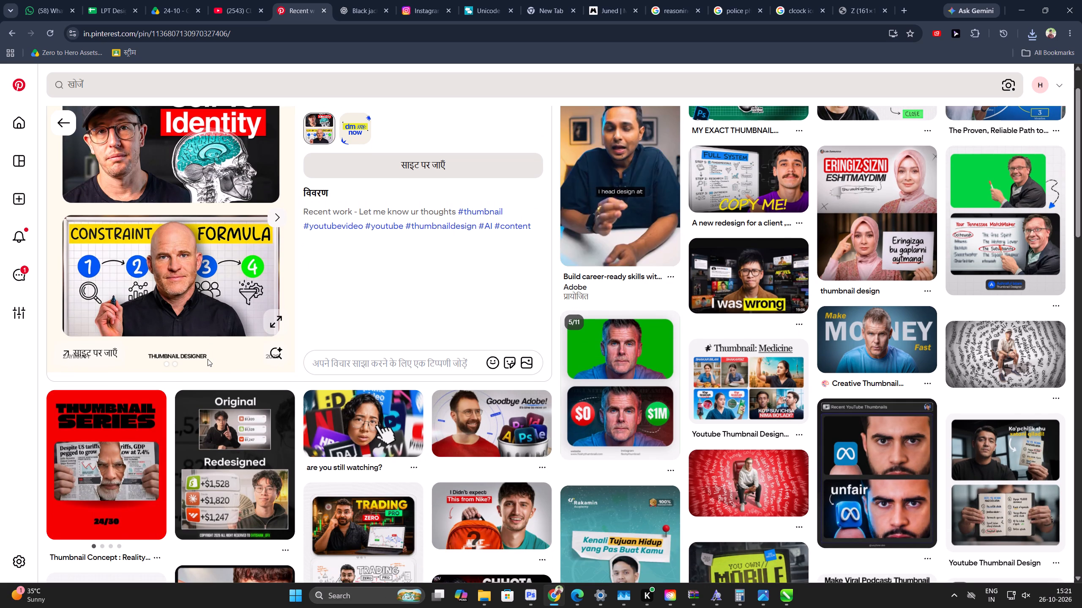
scroll(208, 359, "down", 2)
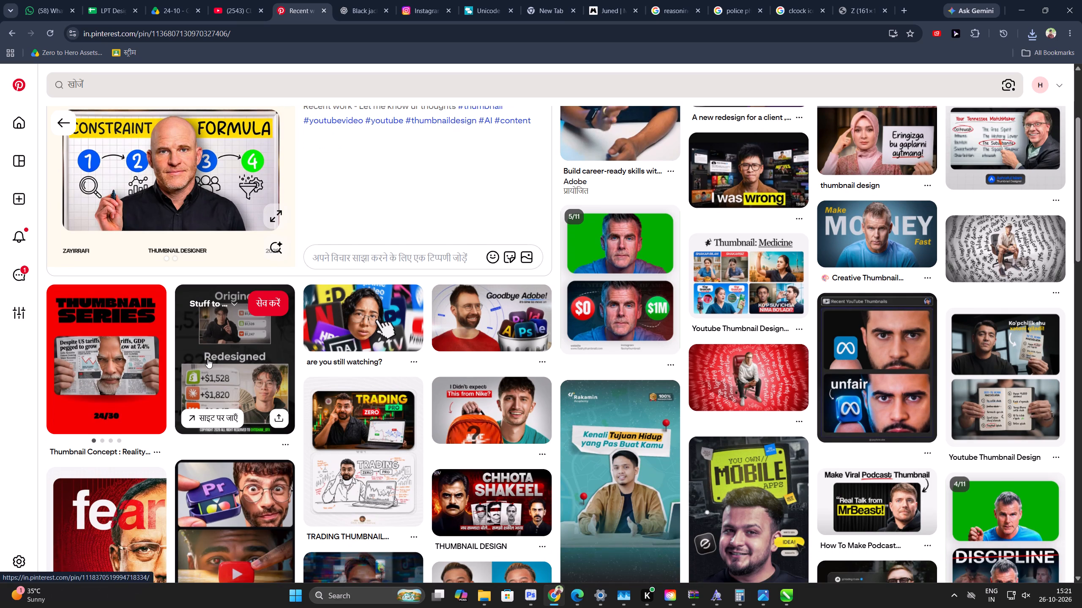
scroll(208, 359, "down", 4)
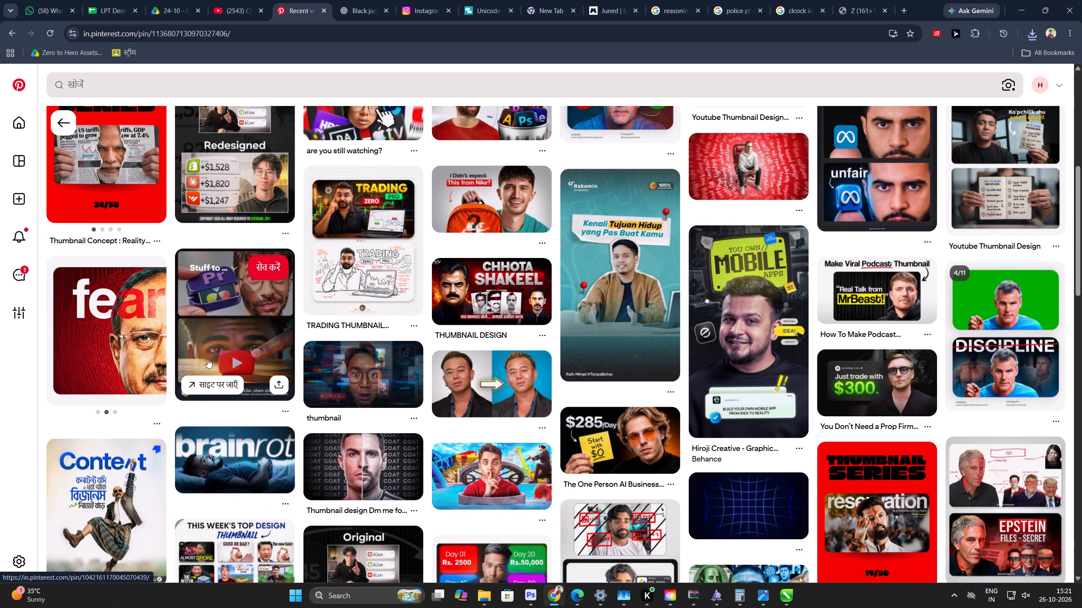
scroll(208, 359, "down", 1)
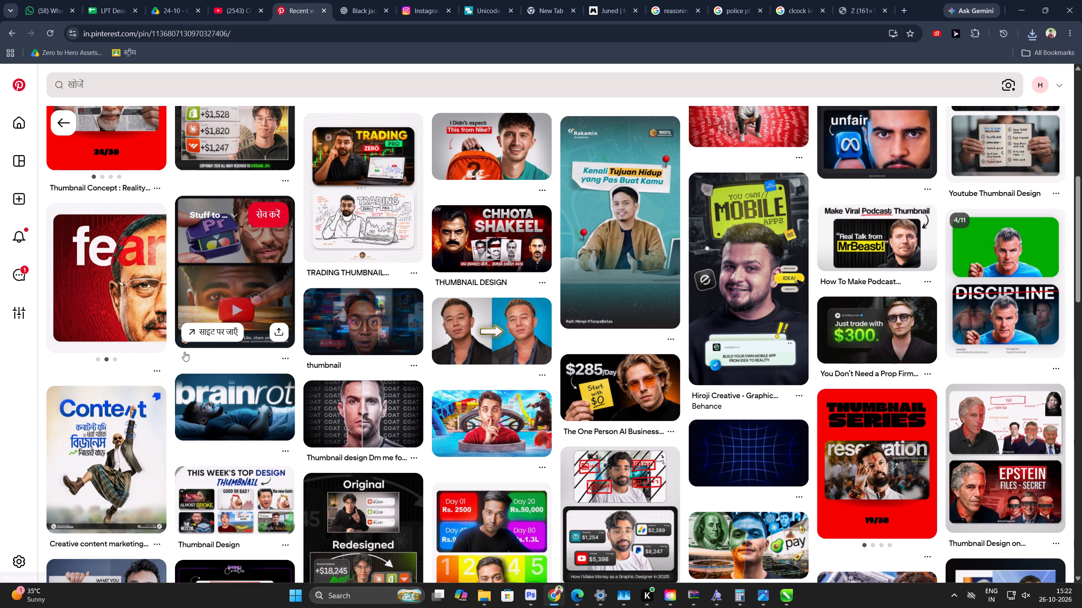
scroll(229, 268, "down", 6)
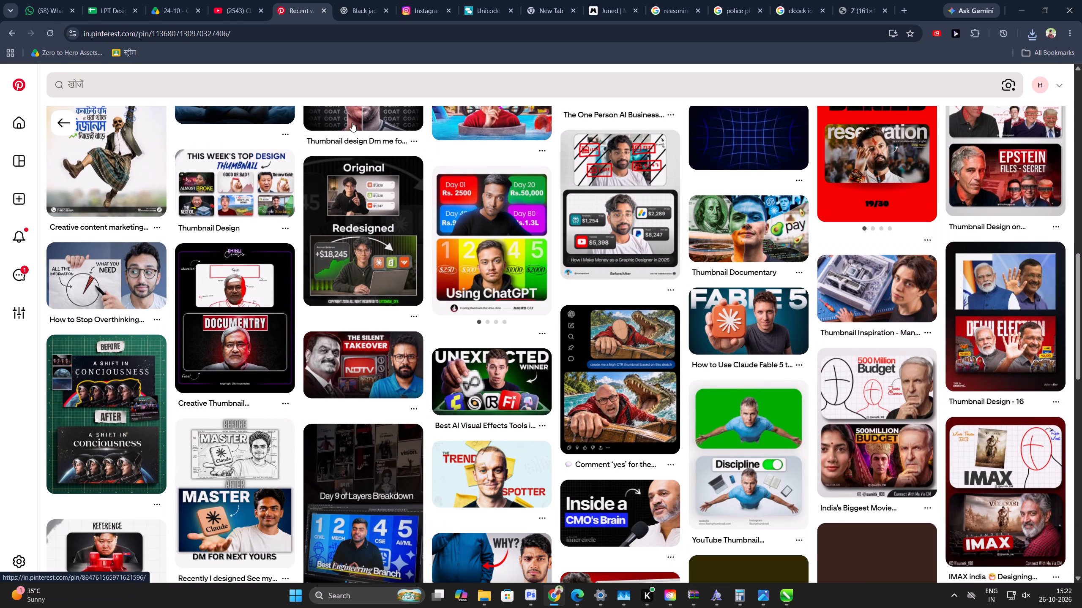
scroll(253, 217, "down", 6)
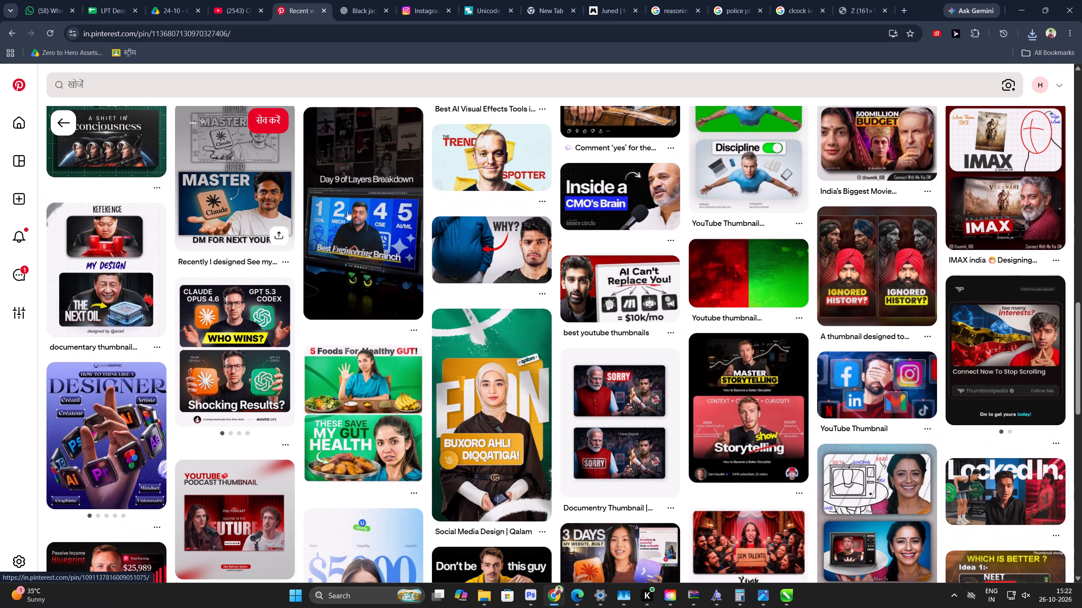
scroll(614, 257, "down", 3)
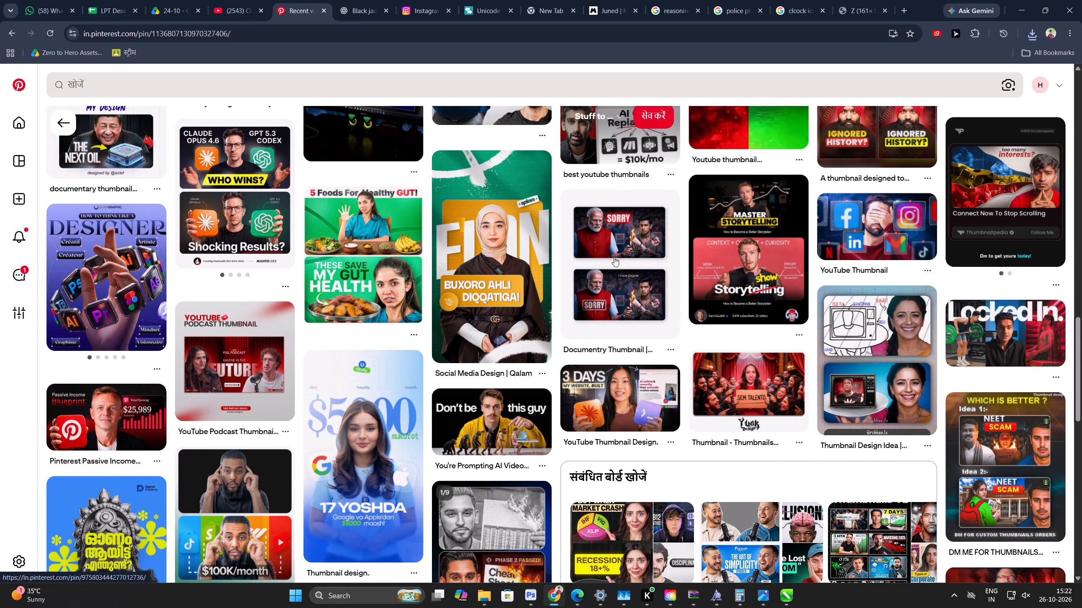
scroll(614, 257, "down", 4)
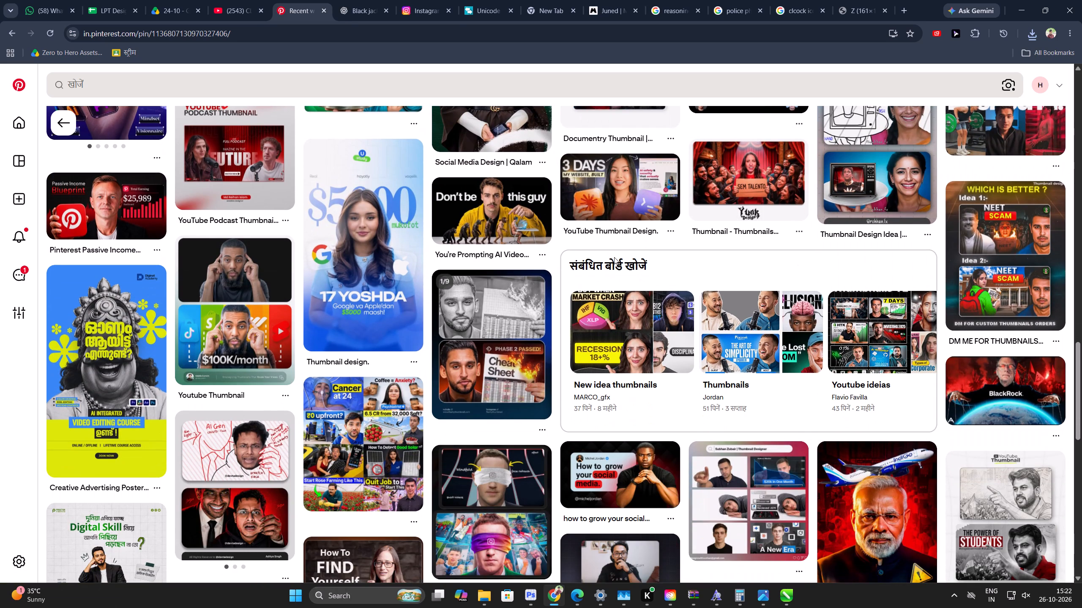
scroll(606, 285, "up", 10)
scroll(635, 308, "up", 5)
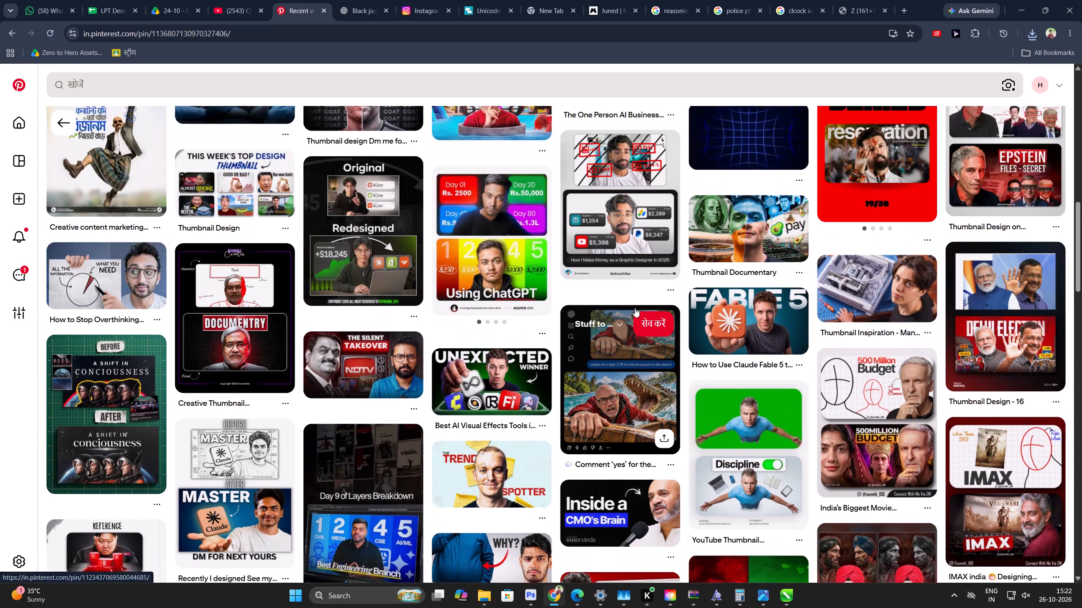
scroll(635, 308, "up", 5)
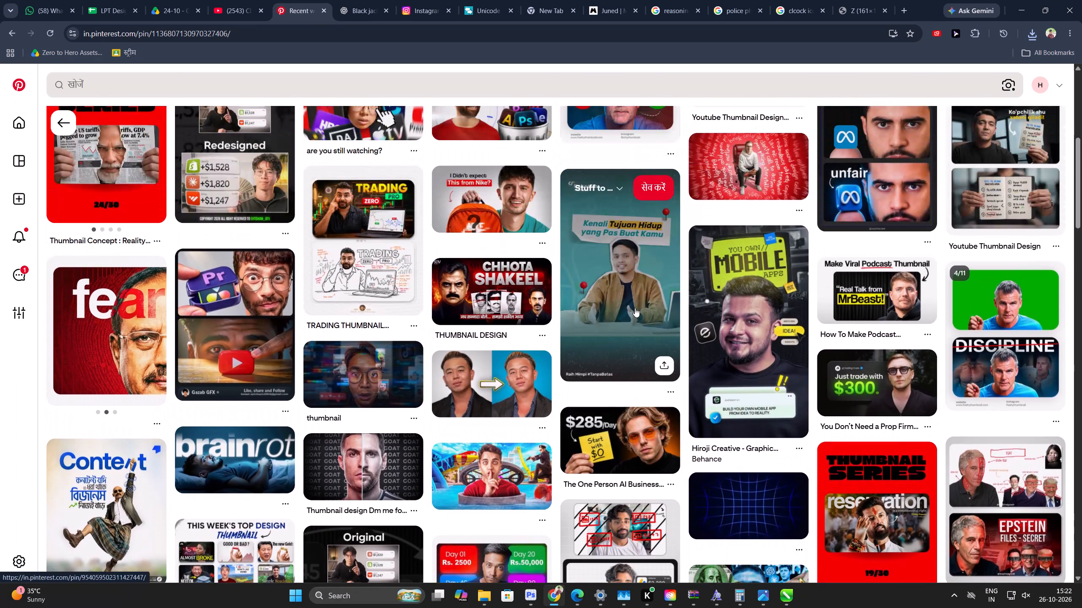
scroll(635, 308, "up", 7)
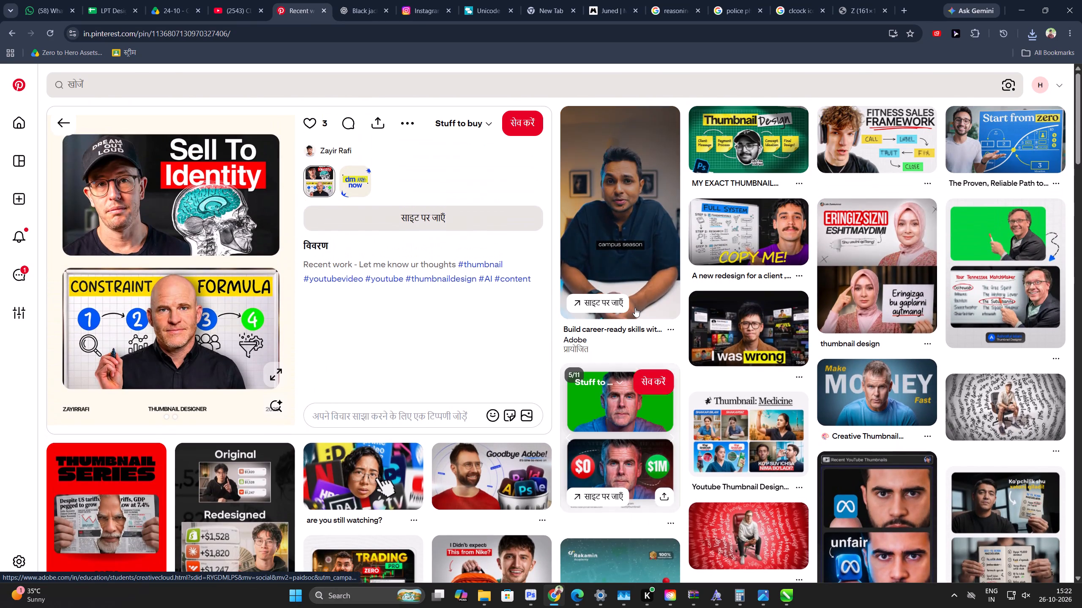
scroll(638, 322, "up", 4)
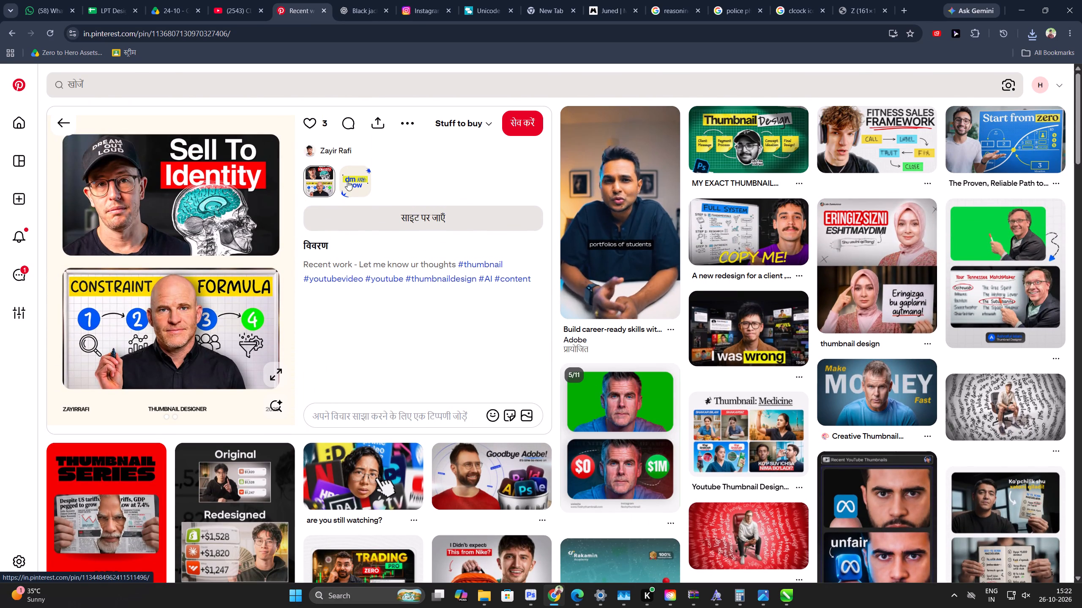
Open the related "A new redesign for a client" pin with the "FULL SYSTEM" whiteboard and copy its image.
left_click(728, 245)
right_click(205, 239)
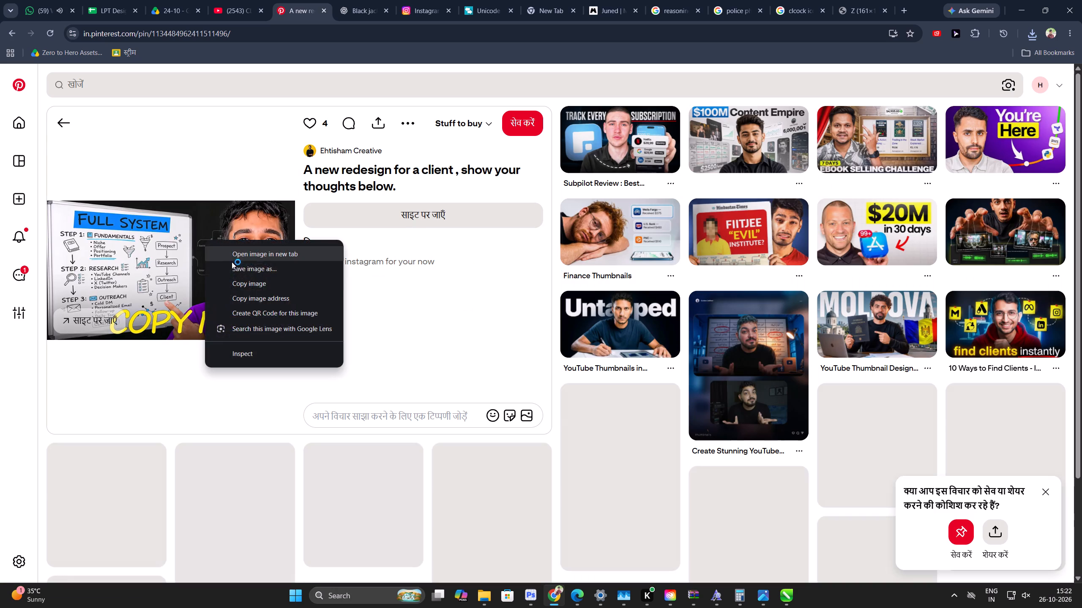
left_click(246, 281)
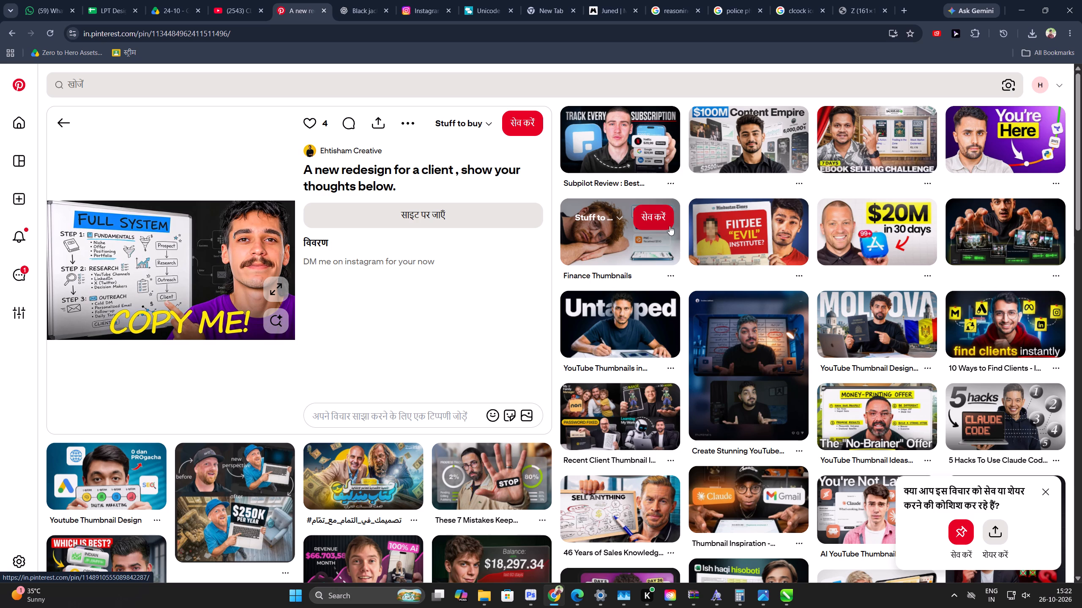
Open the related "Create Stunning YouTube Banner Design" pin enlarged and capture a screen snip of its upper thumbnail.
left_click(741, 358)
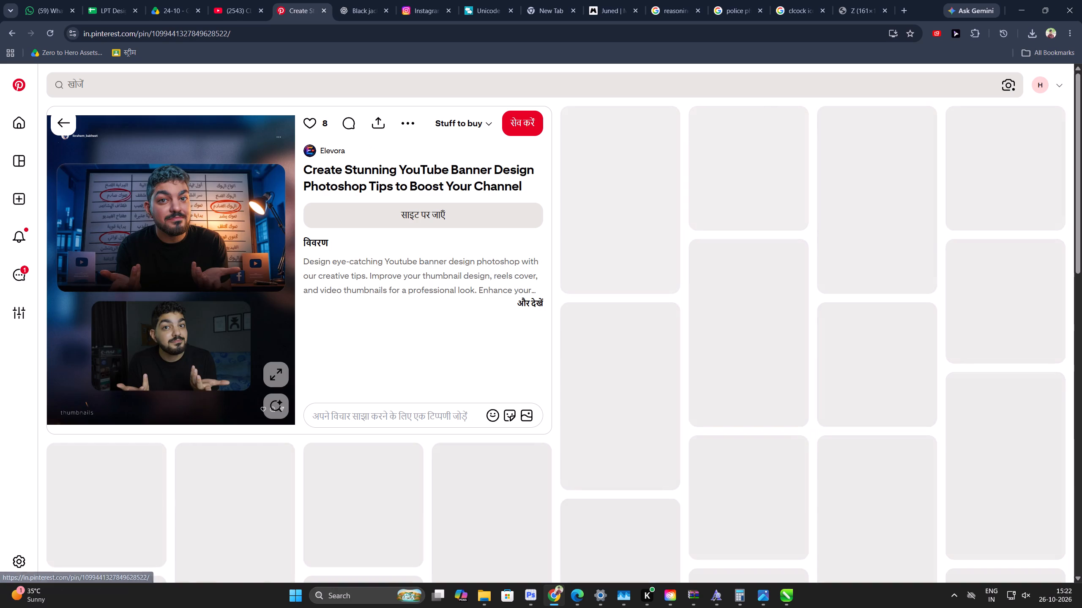
left_click(282, 367)
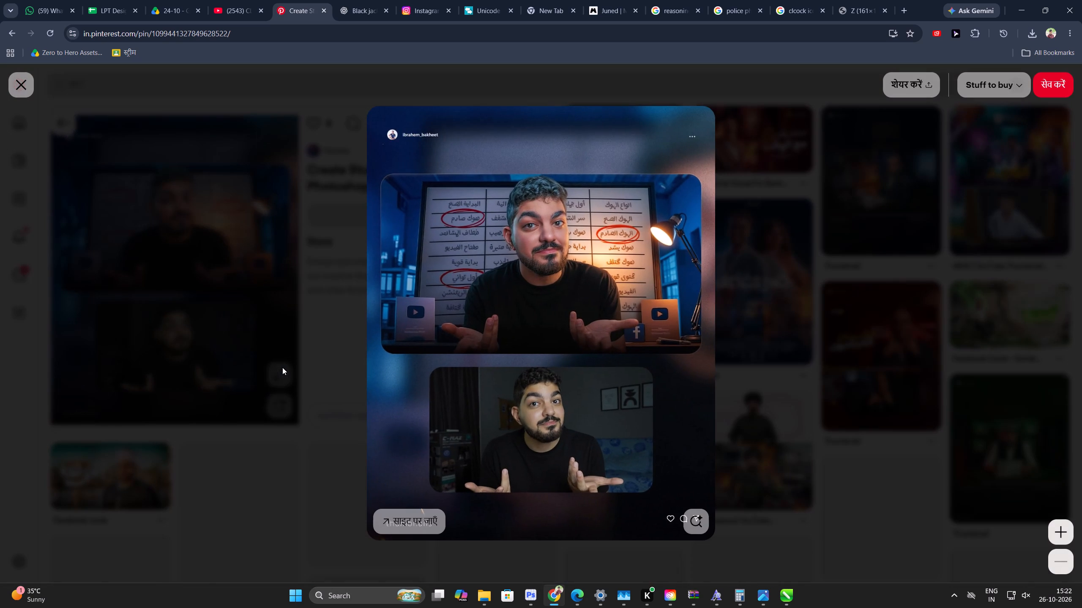
key("shift+super+s")
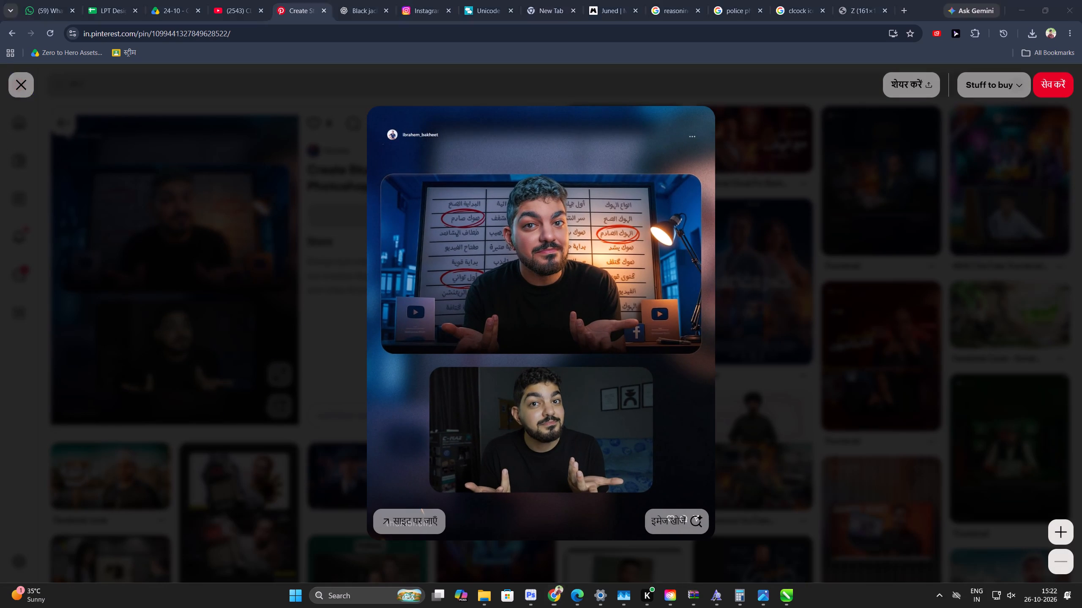
left_click_drag(382, 170, 446, 226)
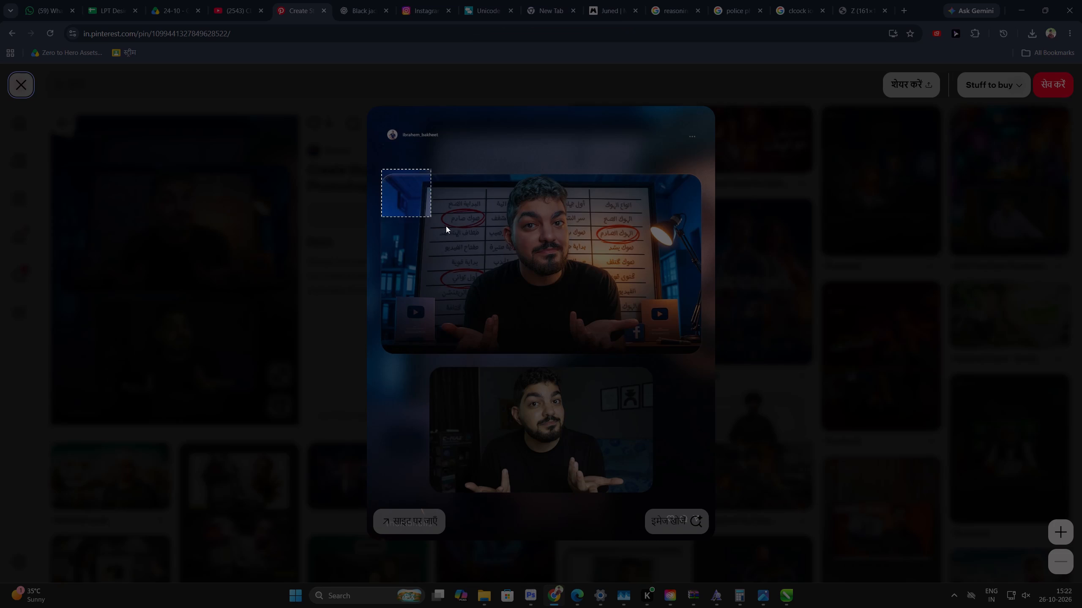
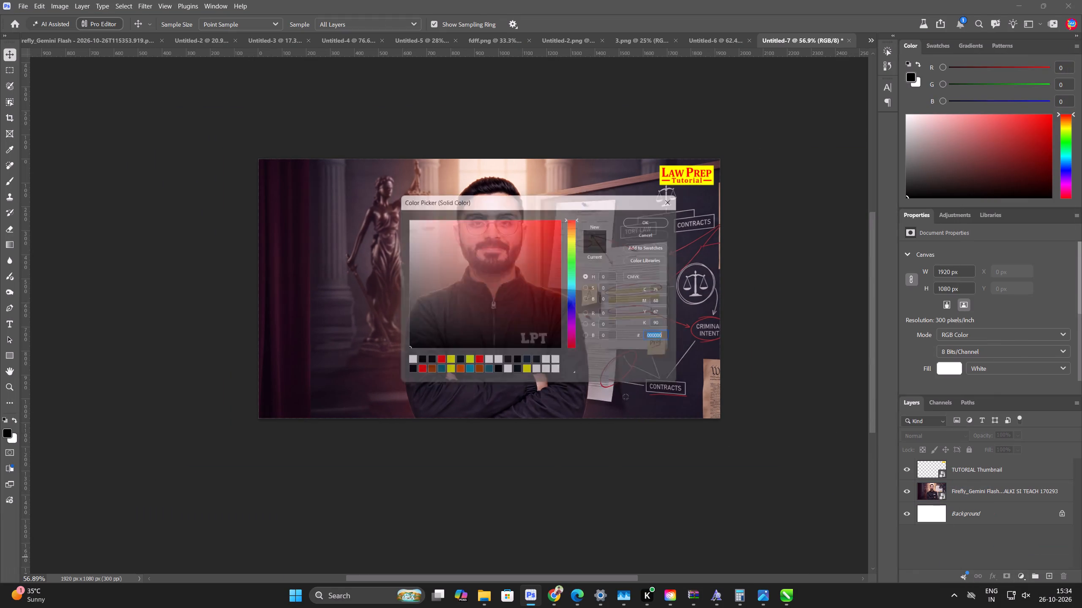
left_click(650, 220)
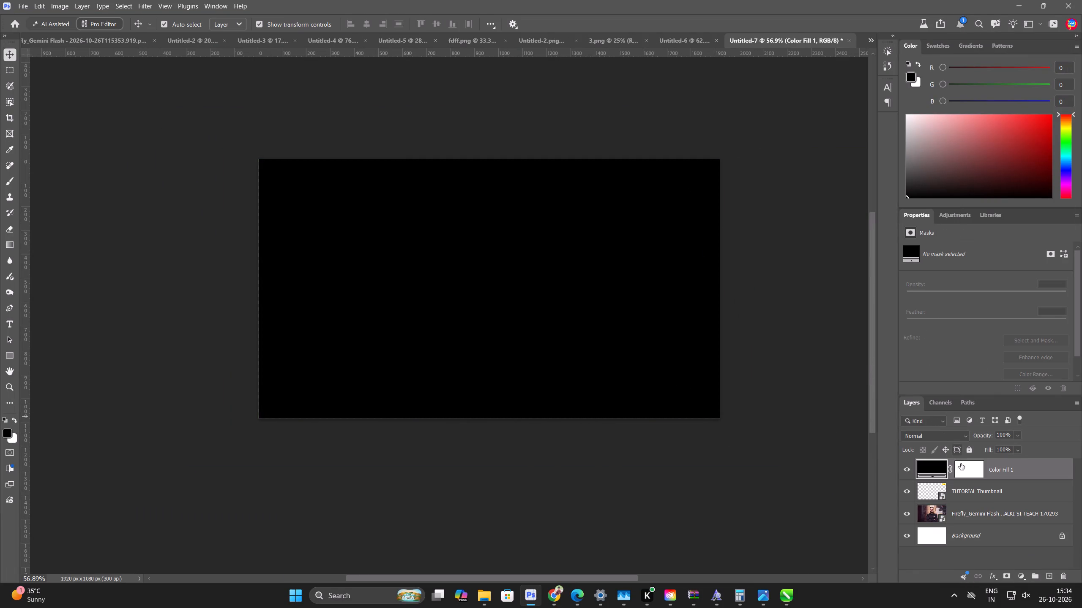
left_click(964, 465)
key("ctrl+i")
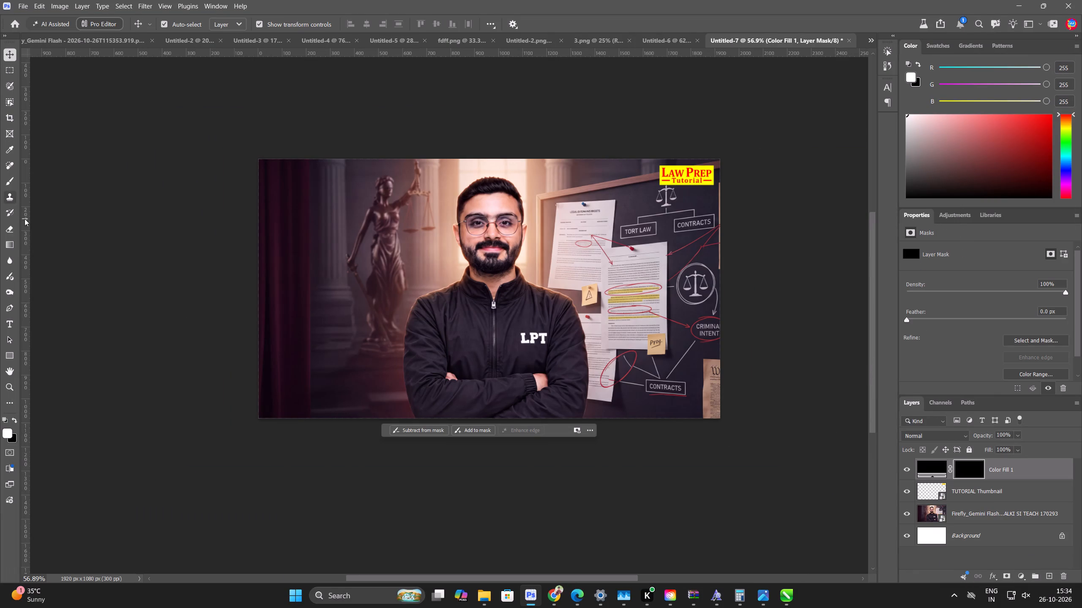
Draw a linear white-to-black gradient on the fill's mask so the thumbnail's lower edge fades into black behind the headline area.
left_click(17, 245)
left_click(12, 243)
scroll(503, 368, "up", 3)
left_click_drag(503, 402, 502, 394)
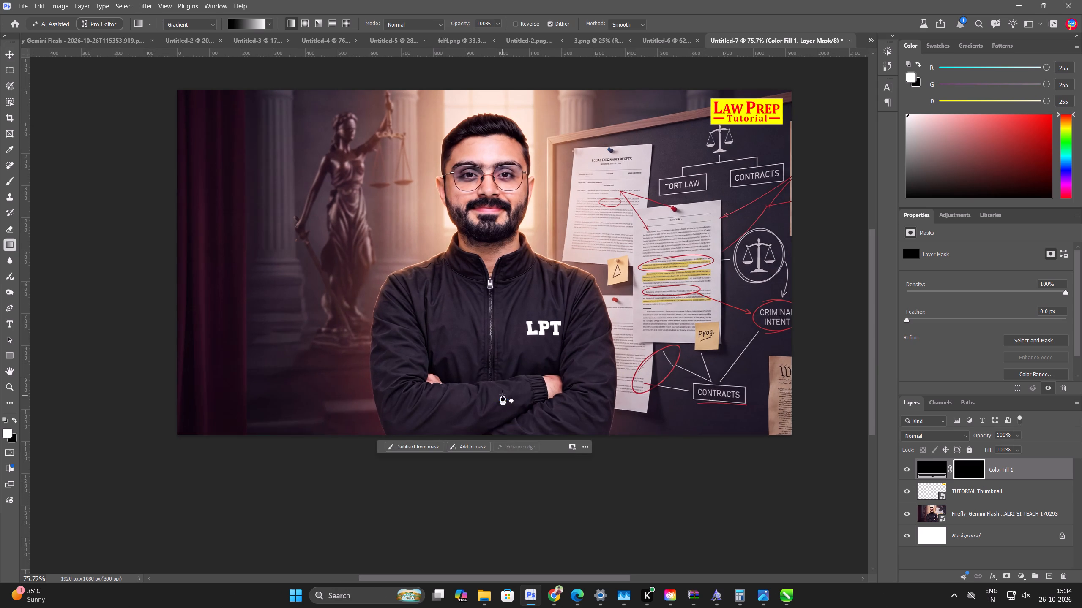
left_click_drag(502, 394, 505, 329)
left_click_drag(509, 408, 508, 437)
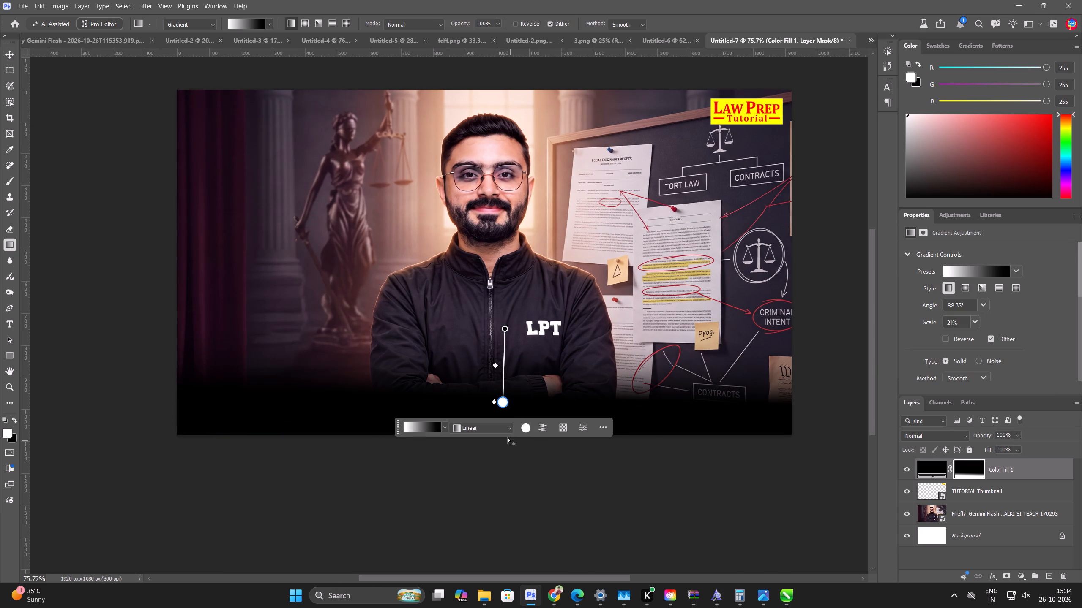
left_click_drag(508, 437, 508, 439)
left_click_drag(505, 410, 505, 421)
left_click_drag(538, 306, 546, 409)
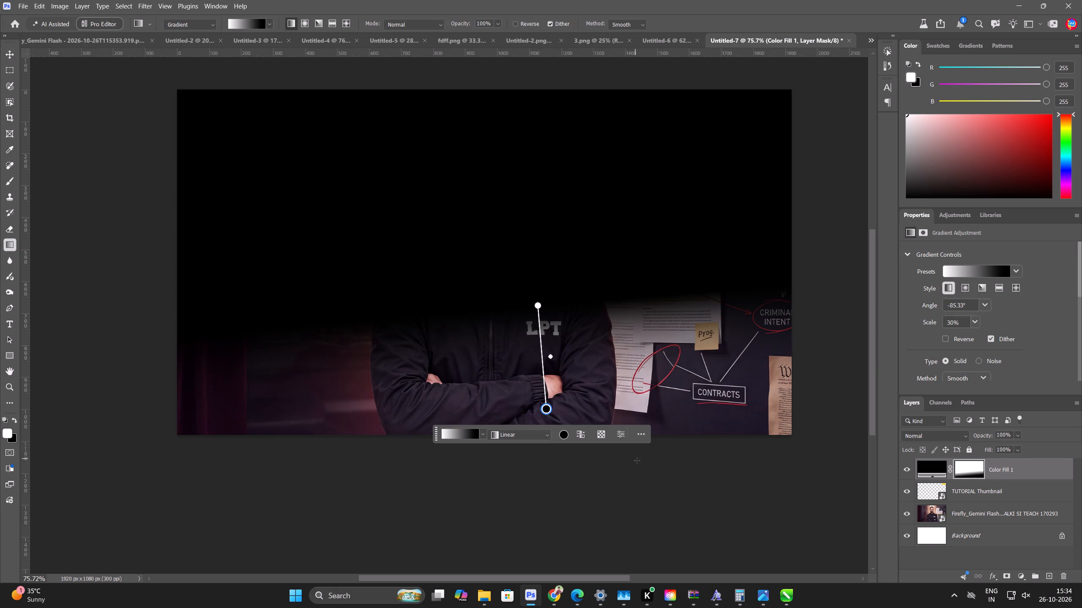
left_click_drag(637, 461, 635, 291)
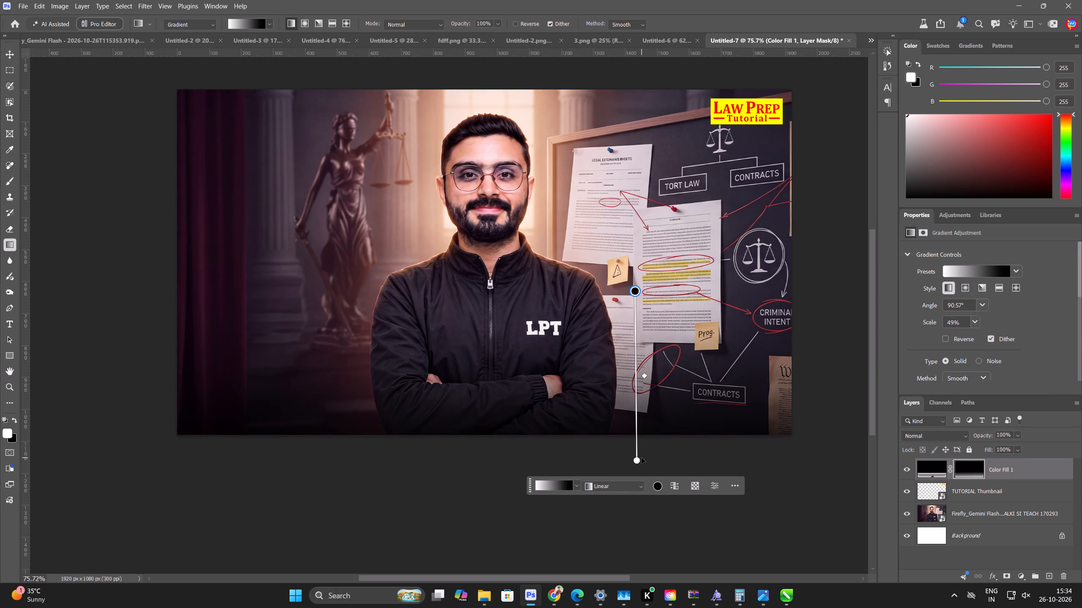
left_click_drag(638, 460, 639, 426)
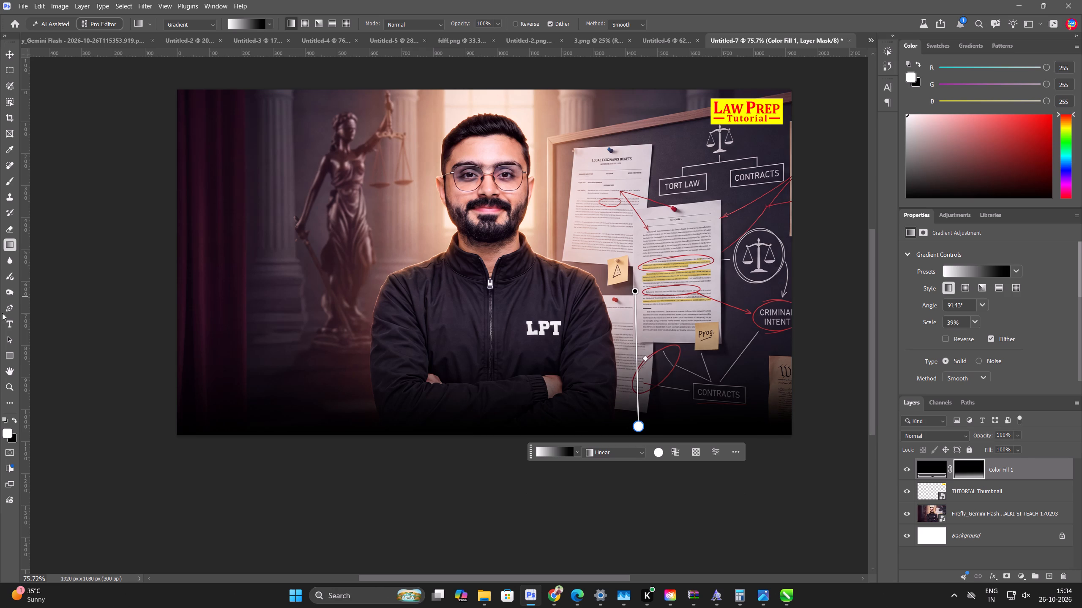
Add a horizontal text layer with the copied line "WHAT WILL BE ASKED?" near the lower part of the thumbnail.
left_click_drag(9, 324, 21, 330)
left_click(257, 399)
left_click(10, 327)
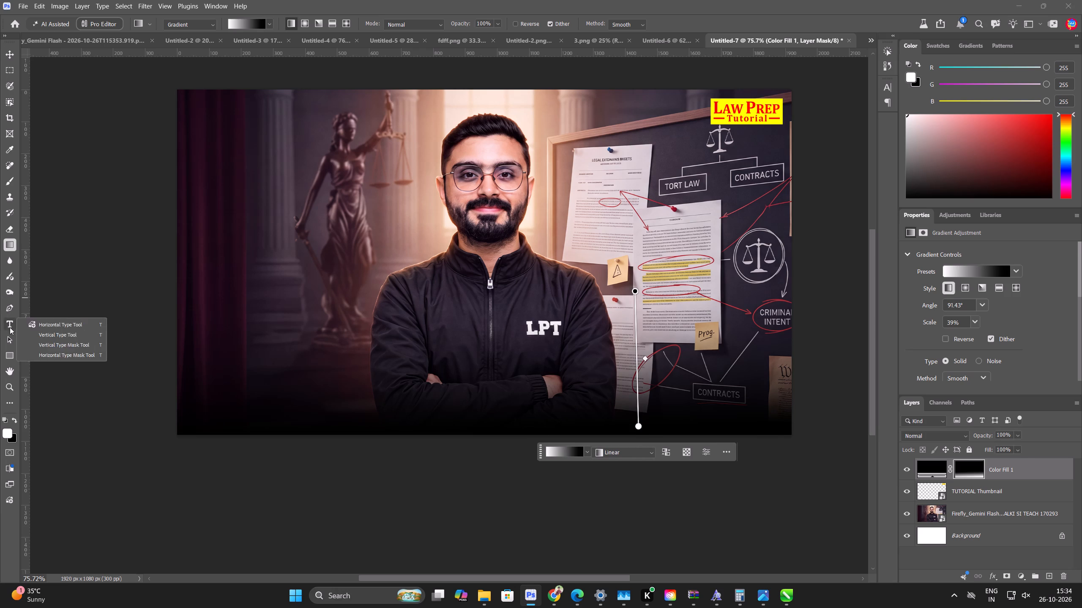
left_click(179, 342)
key("ctrl+v")
key("ctrl+a")
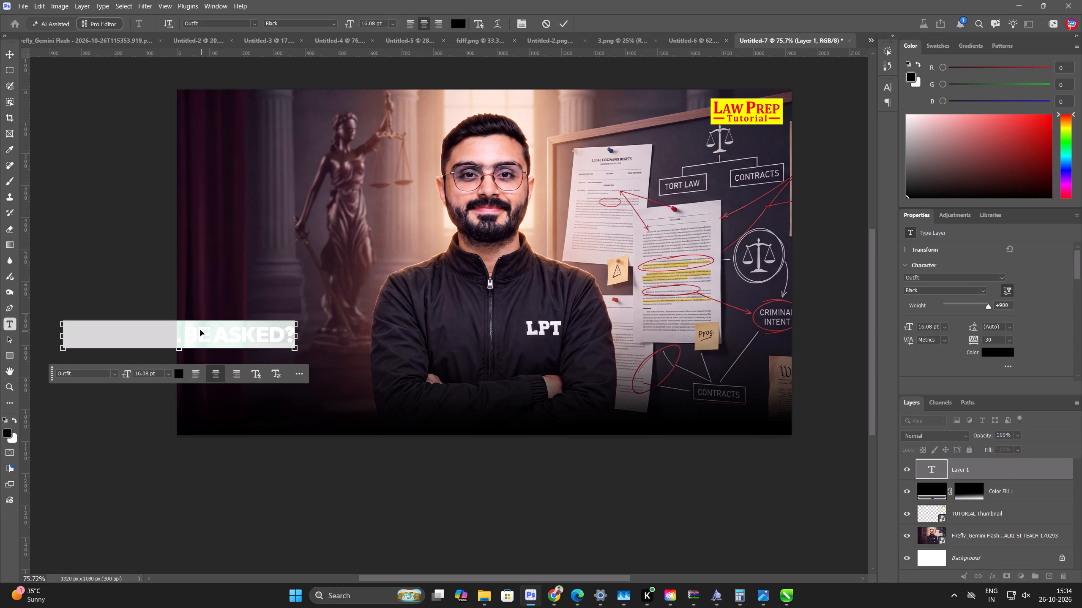
left_click(11, 52)
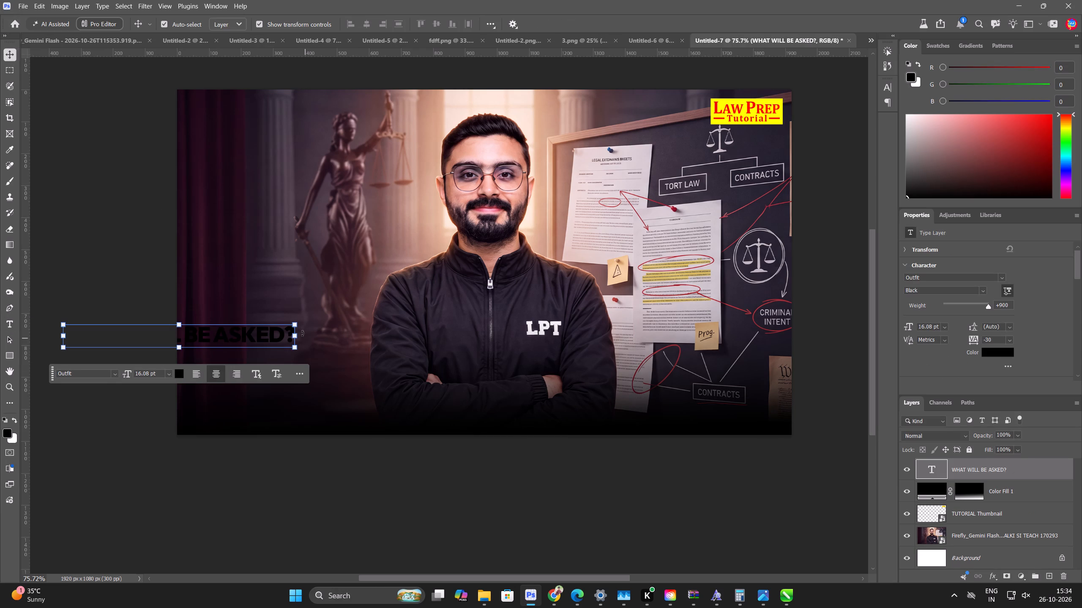
Scale the "WHAT WILL BE ASKED?" text to 200% and place it across the dark bottom of the thumbnail.
left_click_drag(299, 331, 531, 332)
left_click_drag(422, 339, 632, 388)
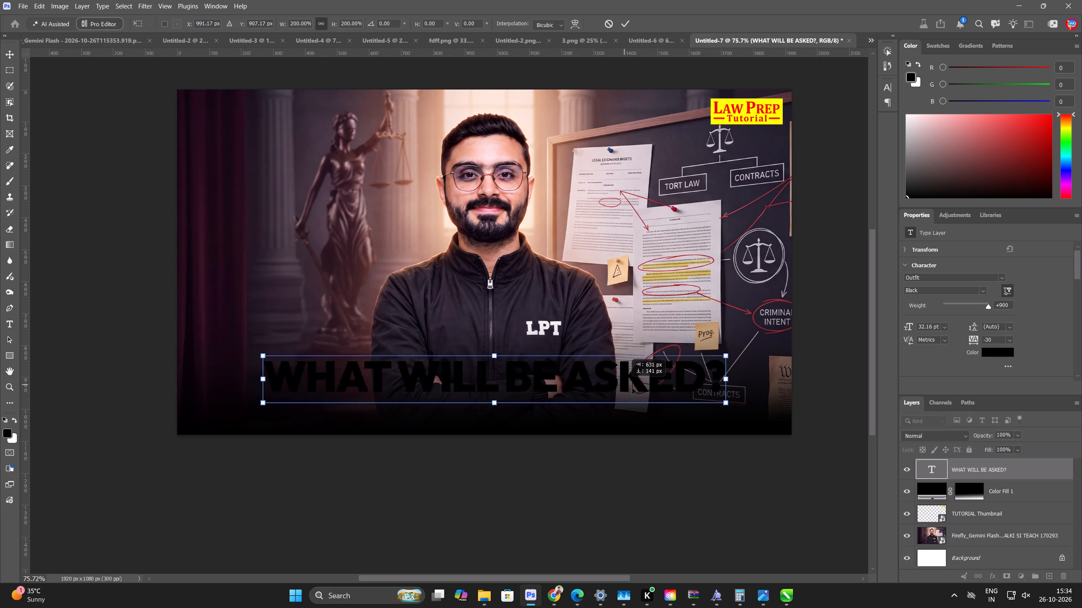
left_click_drag(632, 388, 628, 404)
key("Return")
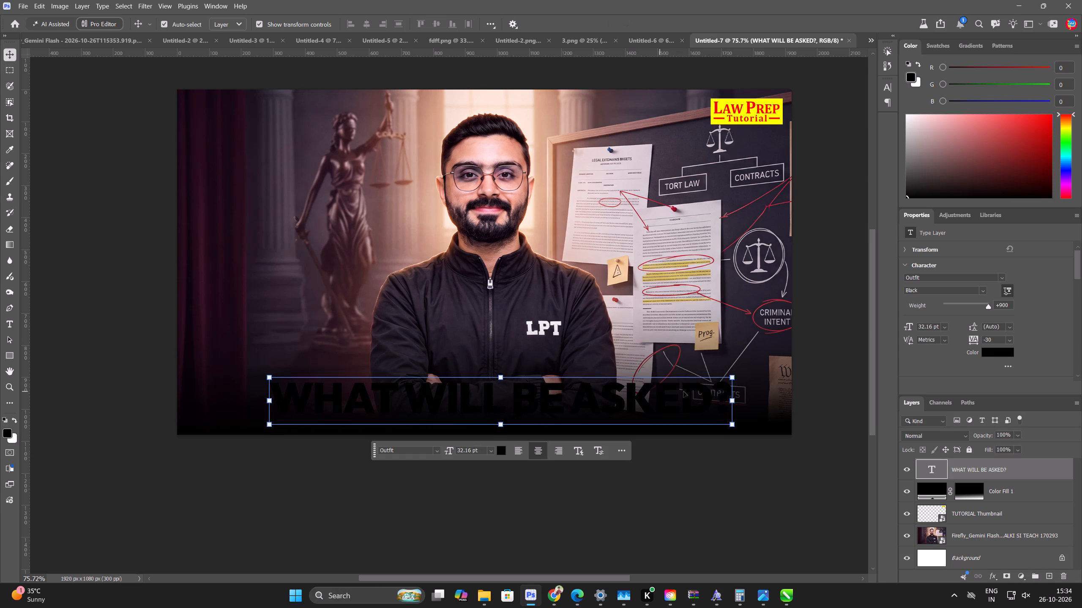
Change the "WHAT WILL BE ASKED?" text colour to white and shift the line slightly left to centre it.
left_click(1014, 349)
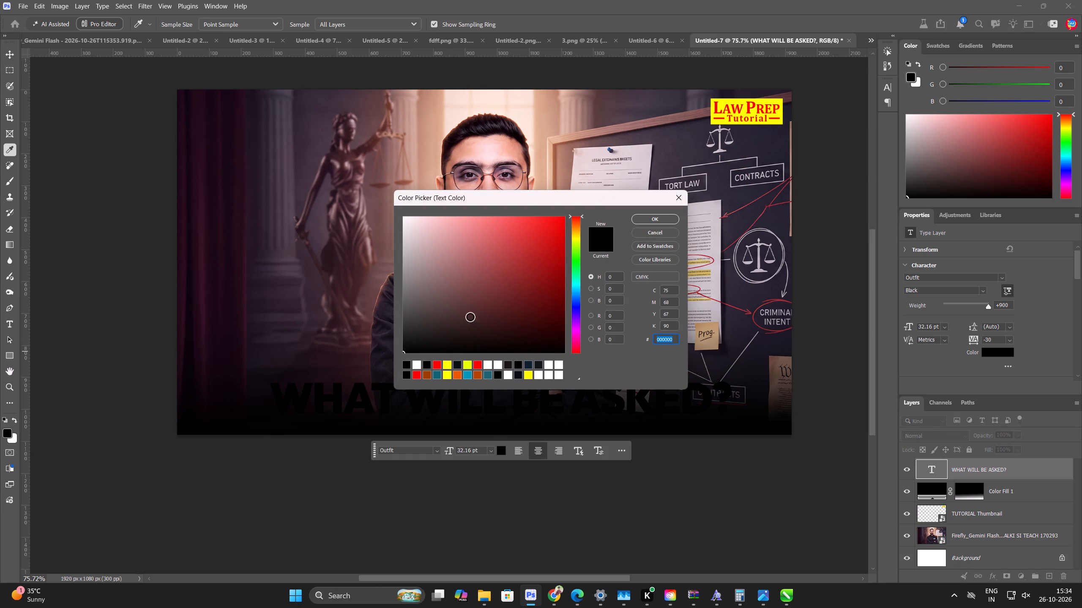
left_click_drag(475, 308, 312, 157)
left_click(650, 223)
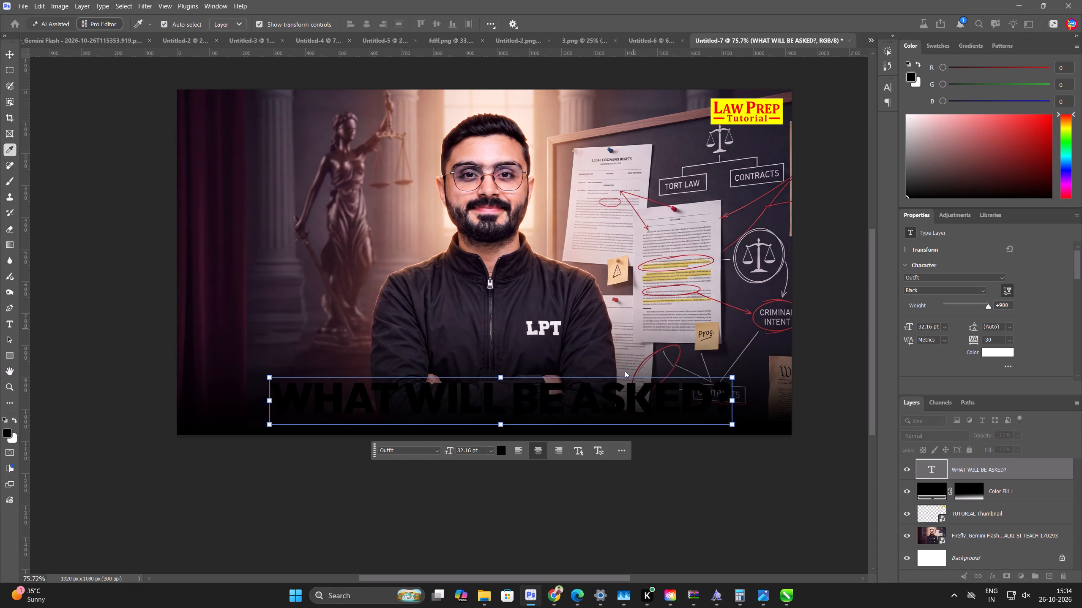
left_click_drag(608, 399, 591, 401)
double_click(591, 401)
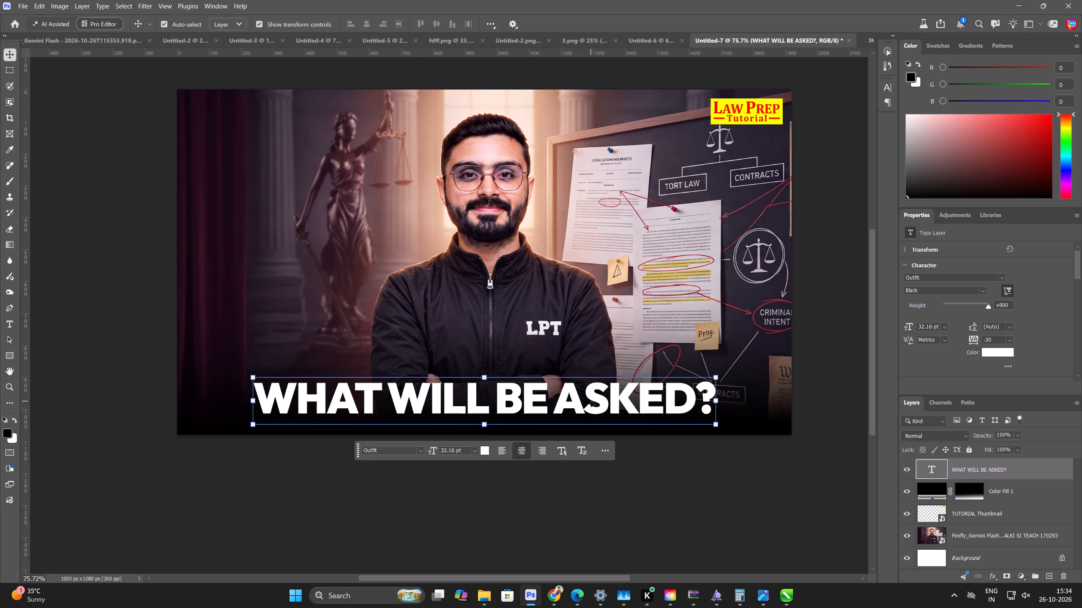
left_click(565, 405)
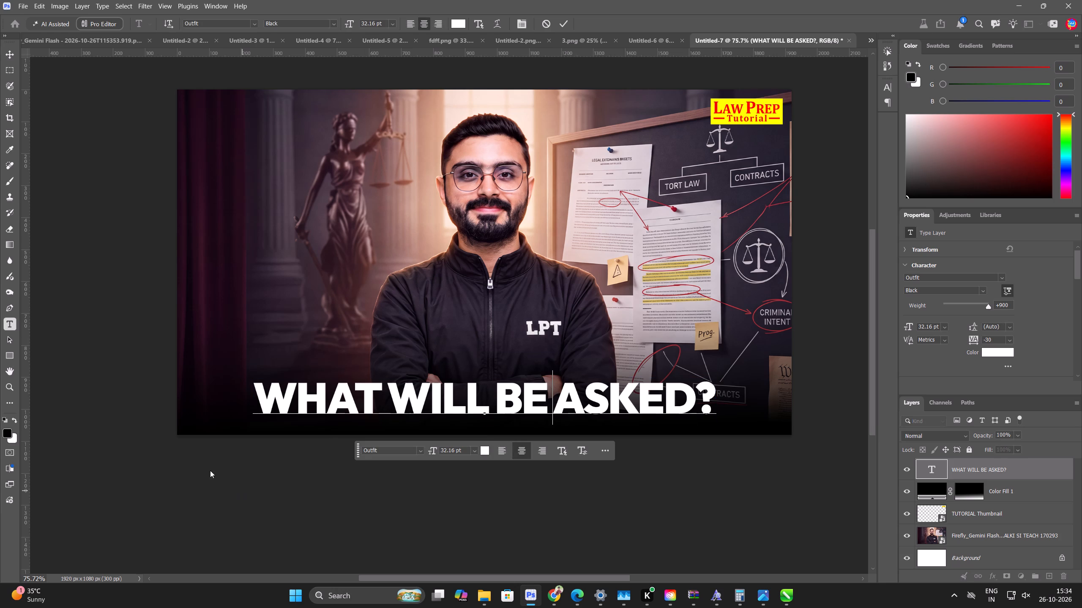
left_click(6, 48)
left_click(10, 54)
left_click(55, 187)
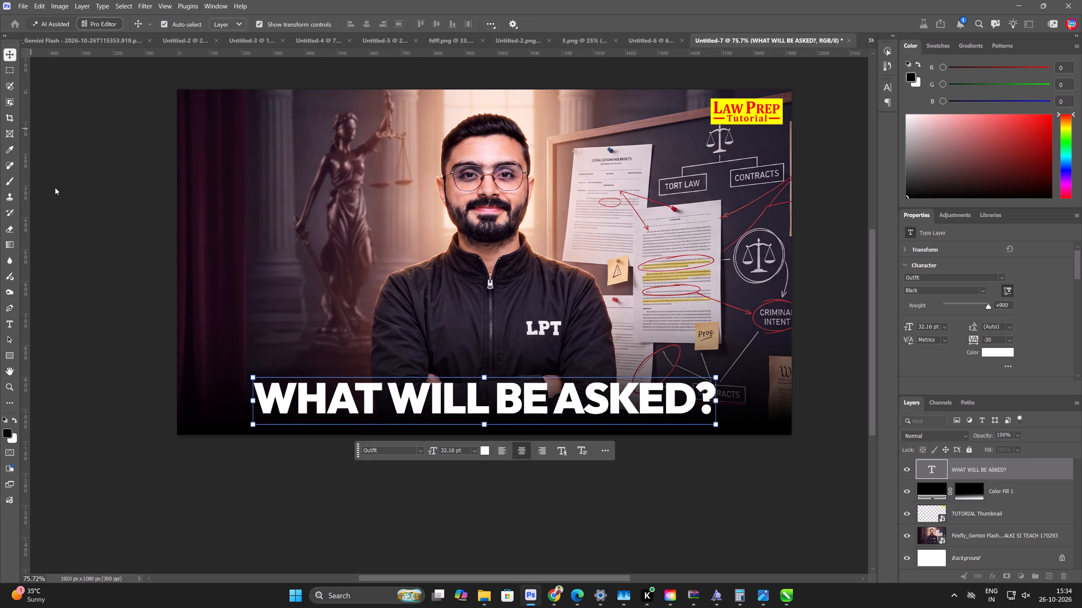
Draw a red rectangle about 546 × 122 px around the word "ASKED?" and place its layer beneath the text.
left_click(14, 354)
scroll(949, 505, "up", 7)
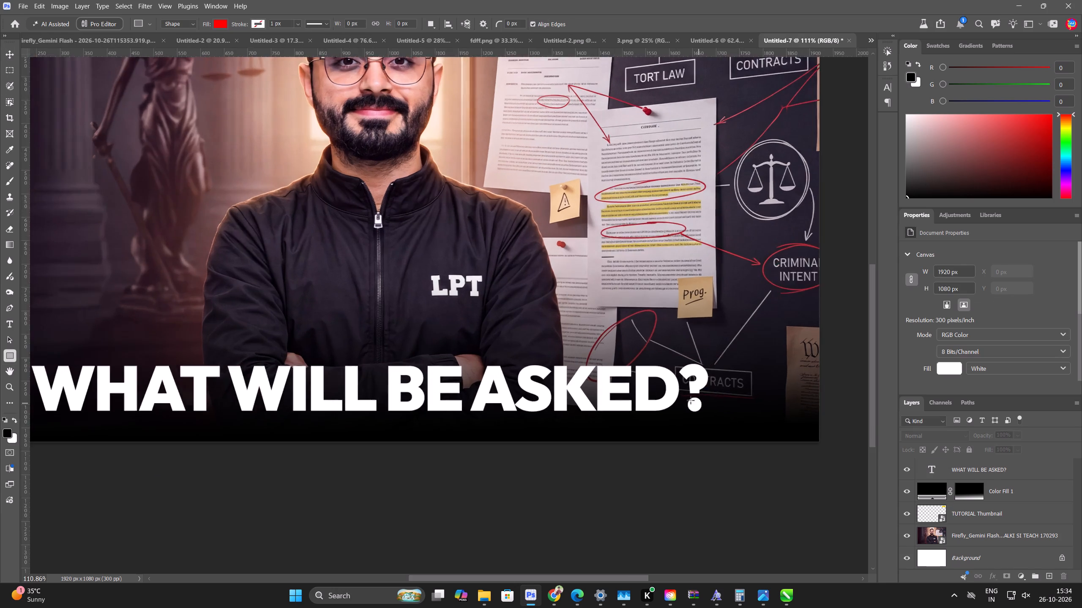
scroll(691, 400, "up", 7)
left_click_drag(395, 341, 507, 414)
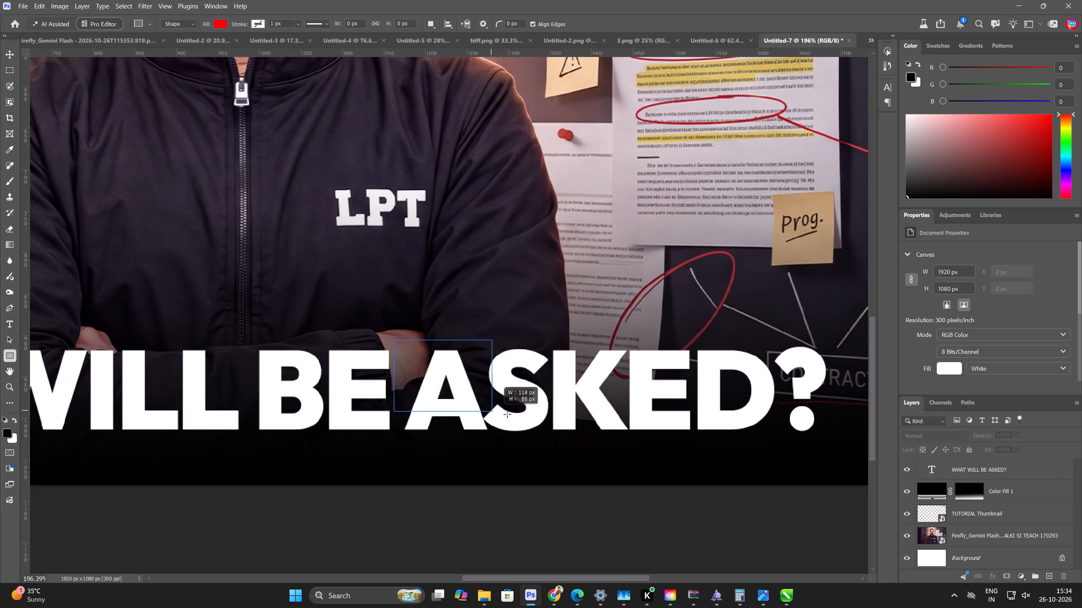
left_click_drag(507, 414, 847, 440)
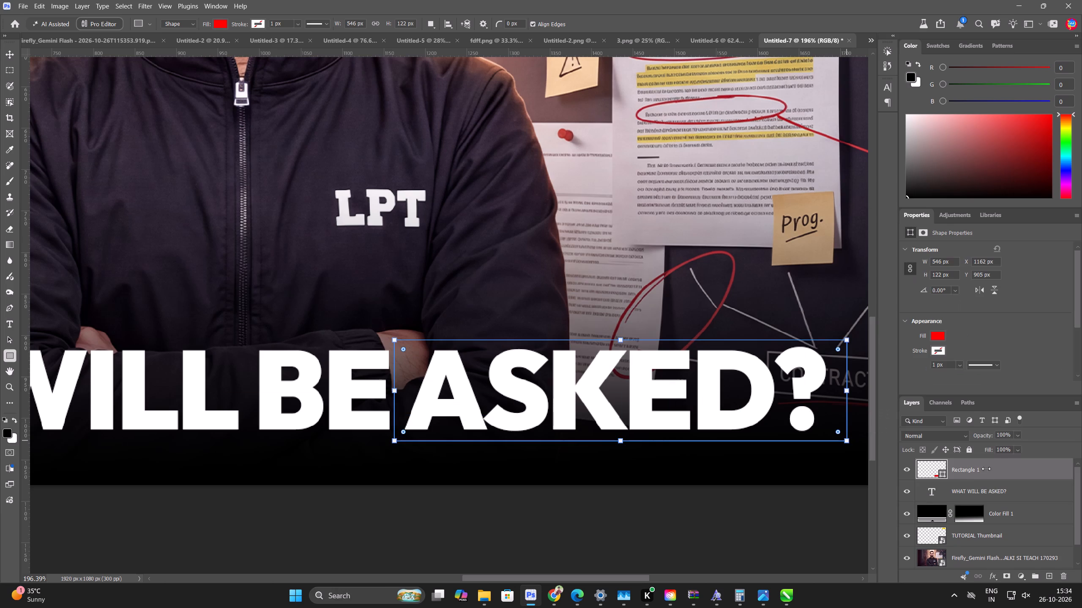
left_click_drag(989, 472, 1000, 493)
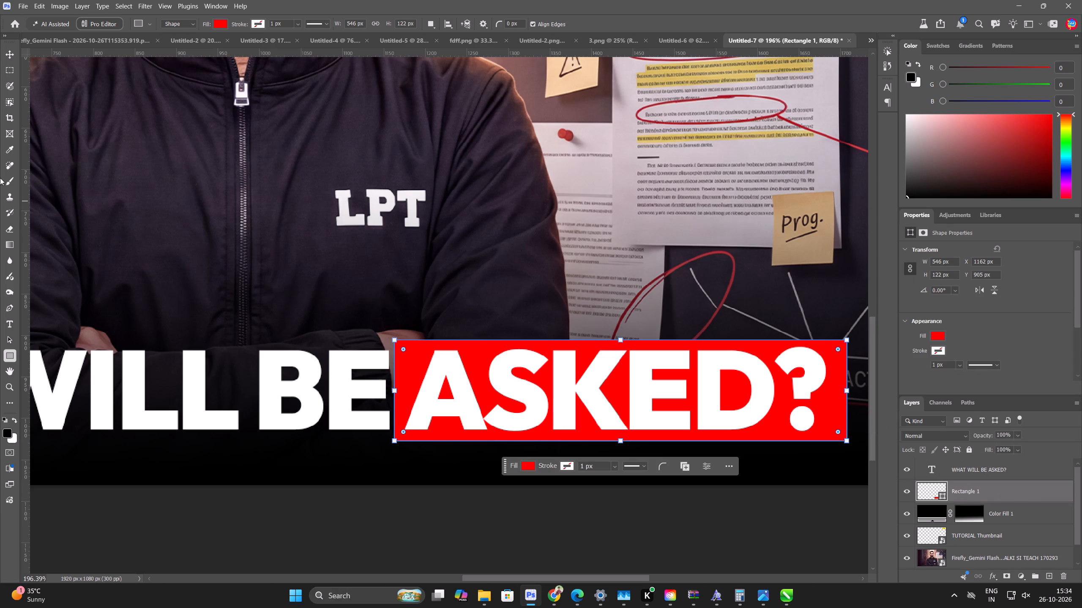
left_click(11, 49)
scroll(618, 285, "down", 15)
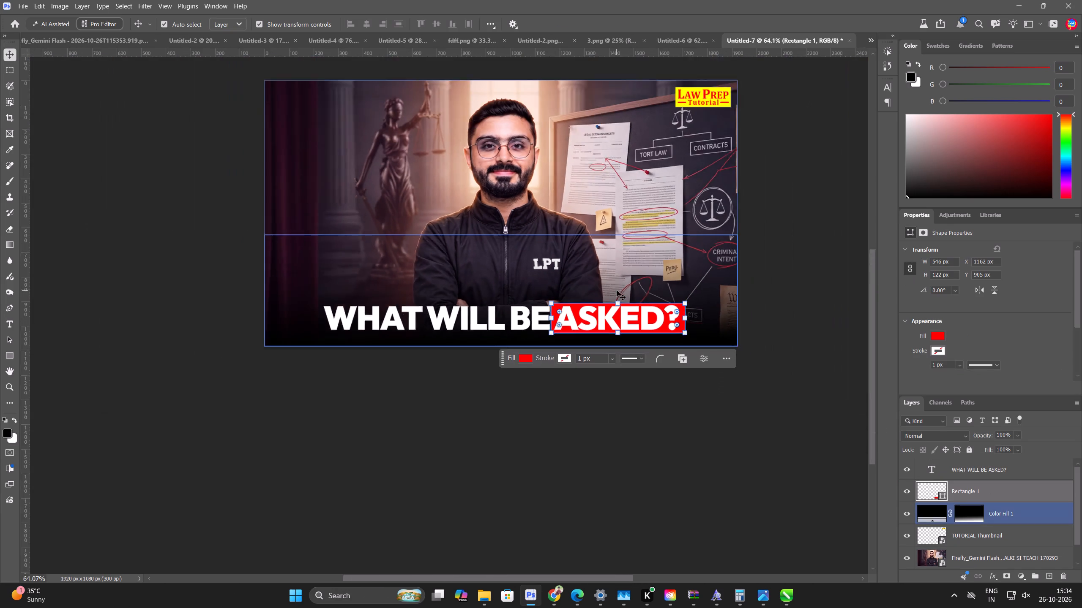
left_click(534, 440)
Duplicate the "WHAT WILL BE ASKED?" text and place the copy across the top of the thumbnail.
scroll(475, 426, "down", 4)
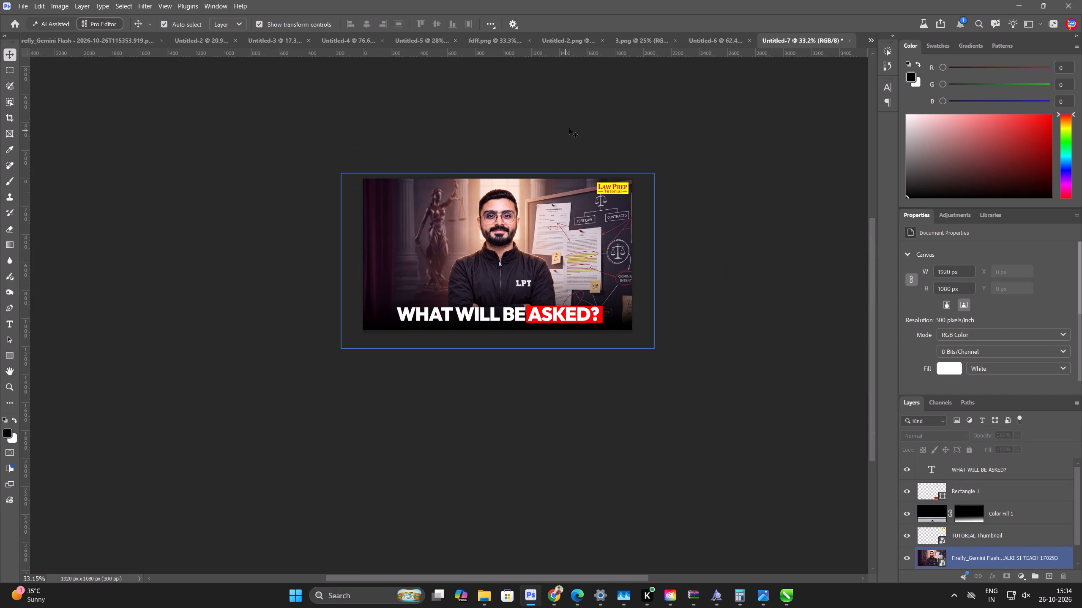
left_click(569, 128)
key("ctrl+0")
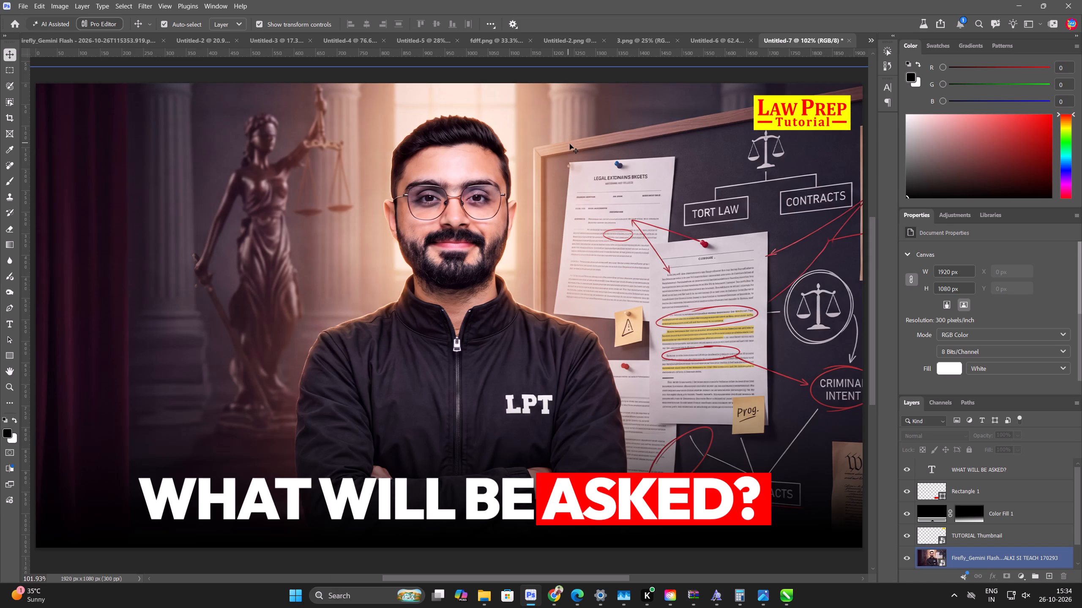
left_click_drag(481, 485, 489, 121, "alt")
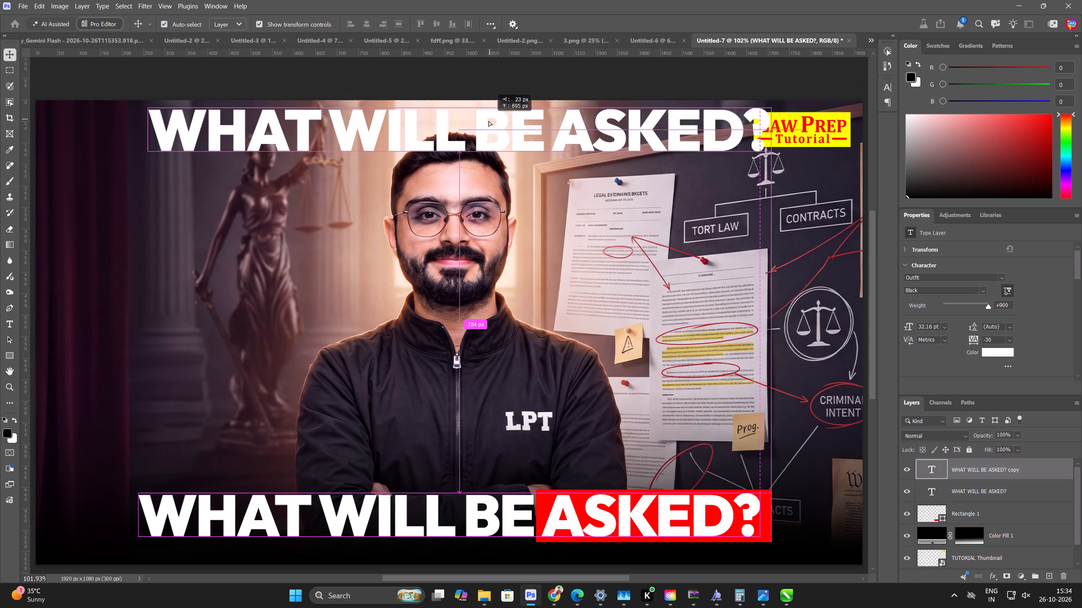
left_click_drag(489, 121, 489, 136, "alt")
Replace the top copy's text with "CLAT 2027", leaving a wide gap between the two words for the teacher's head.
double_click(489, 136)
key("alt+Tab")
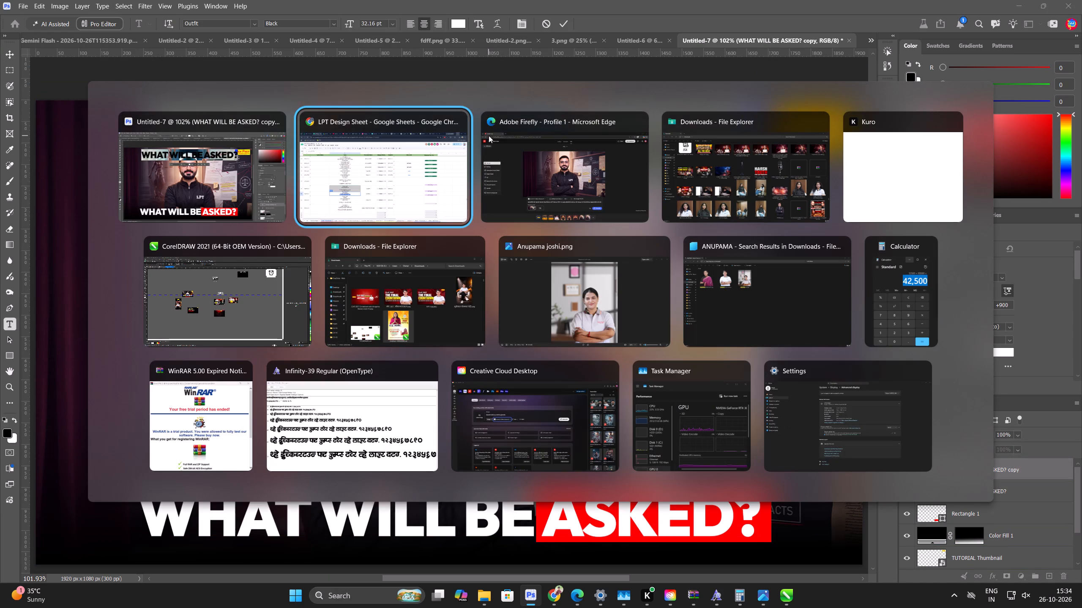
key("alt+Tab")
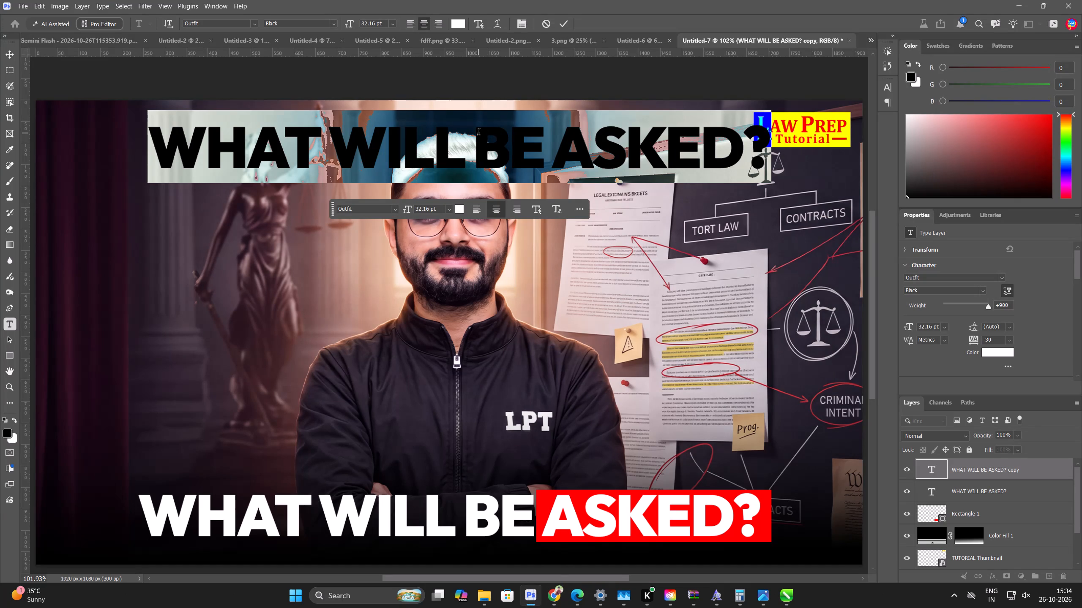
type("CLAT")
key("space")
type("2027")
key("ctrl+a")
left_click(478, 133)
key("space")
key("space")
key("space")
key("space")
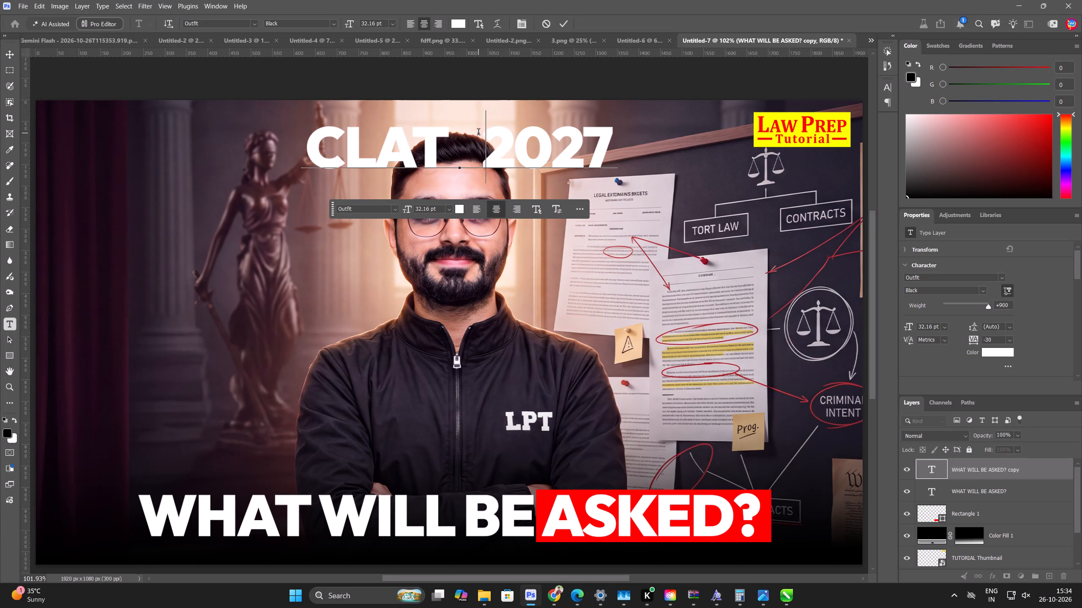
key("space")
key("space")
key("space")
key("ctrl+a")
left_click(10, 54)
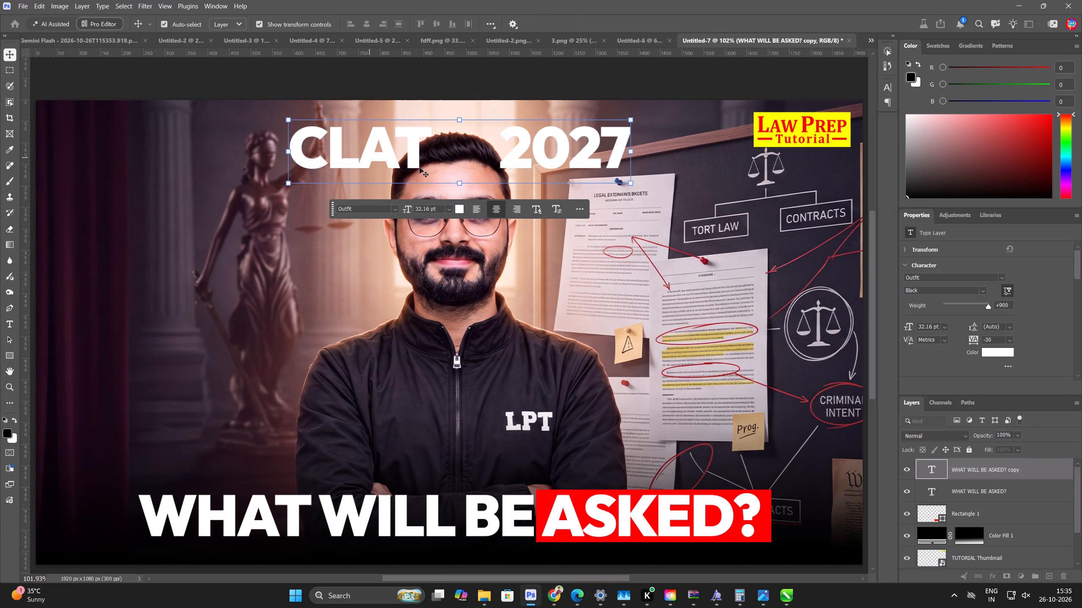
Enlarge the "CLAT 2027" text to about 135% and position it along the top edge, with the teacher's head in the gap.
left_click_drag(462, 184, 455, 206)
left_click_drag(460, 193, 453, 172)
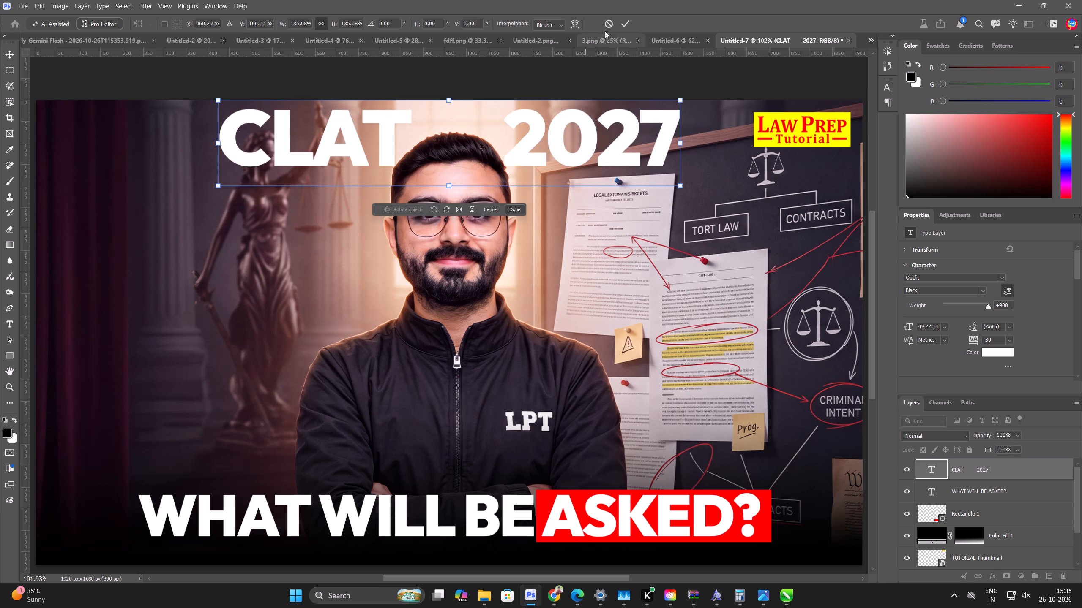
left_click(625, 21)
Target the teacher-and-board image layer and try to select the entire person with the Object Selection tool's people detection.
left_click(456, 369)
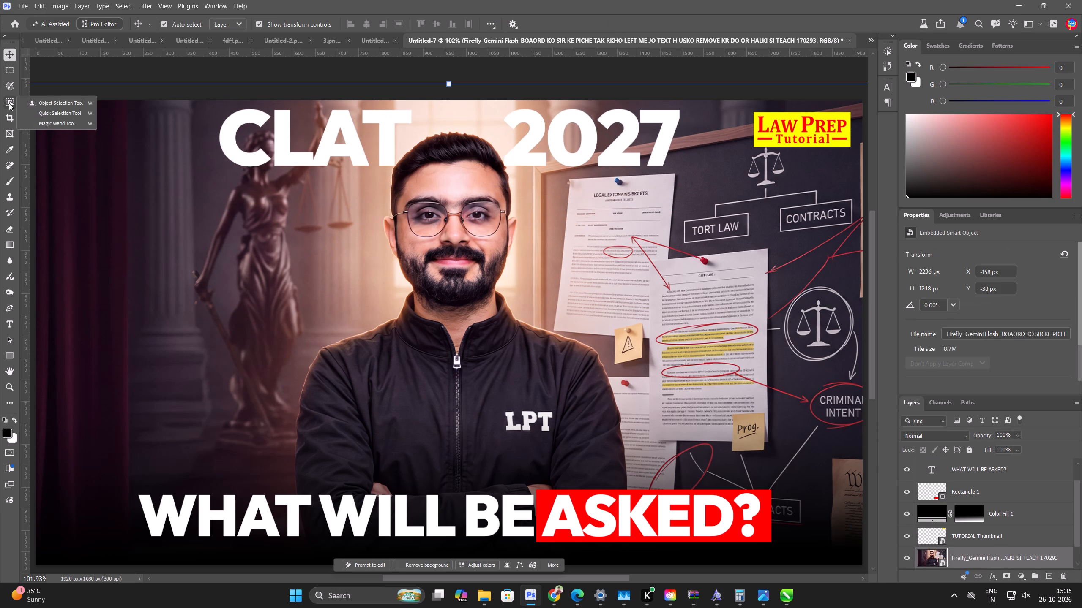
left_click(9, 103)
left_click(243, 21)
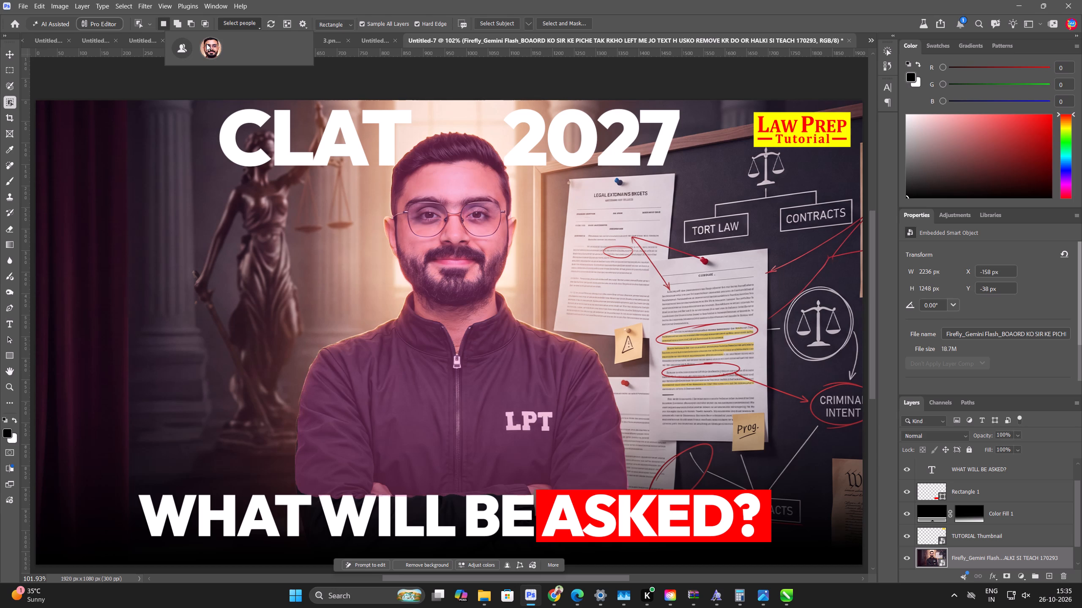
left_click(206, 43)
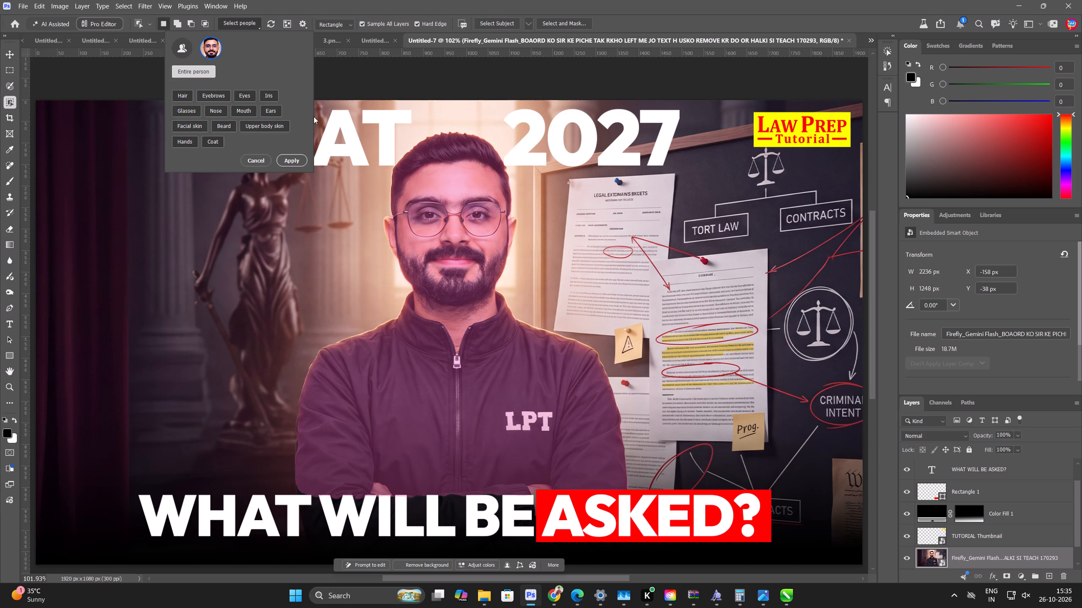
Hide the dark Color Fill 1 fade layer so the teacher's lower body is uncovered.
scroll(1020, 538, "down", 3)
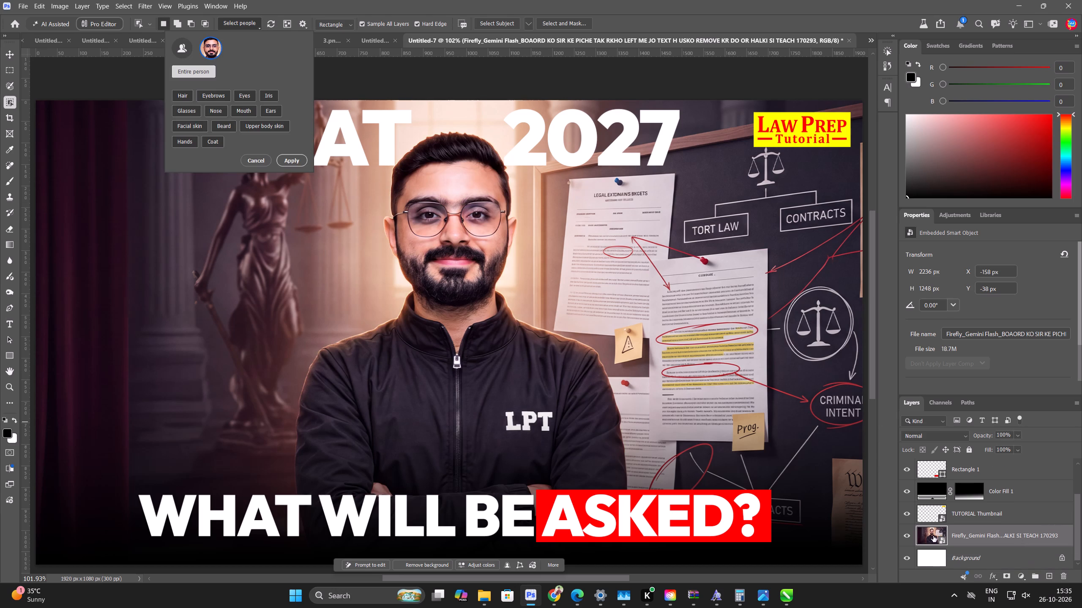
left_click(915, 494)
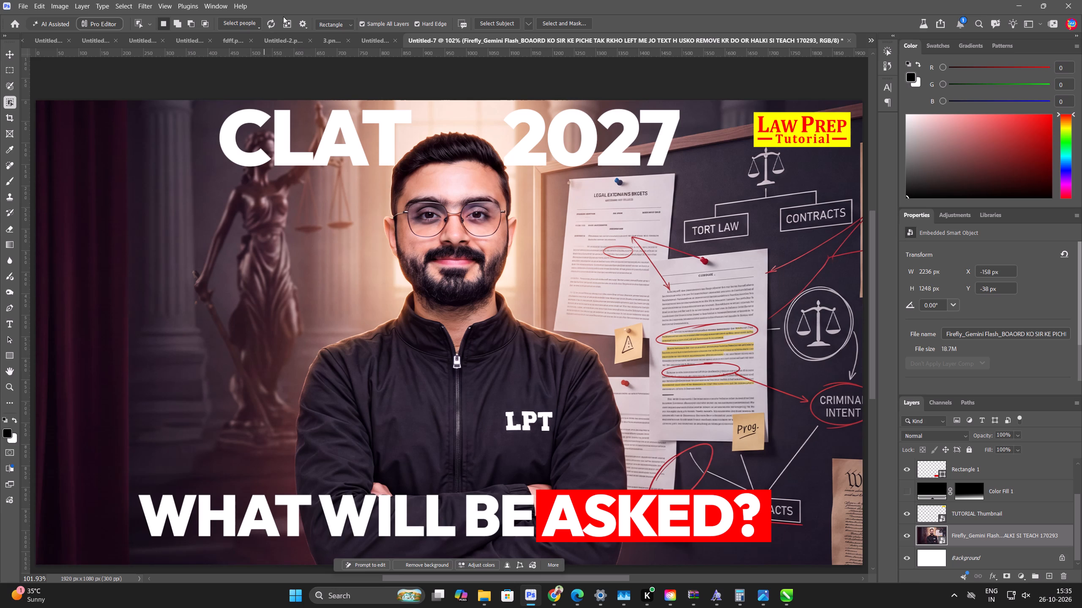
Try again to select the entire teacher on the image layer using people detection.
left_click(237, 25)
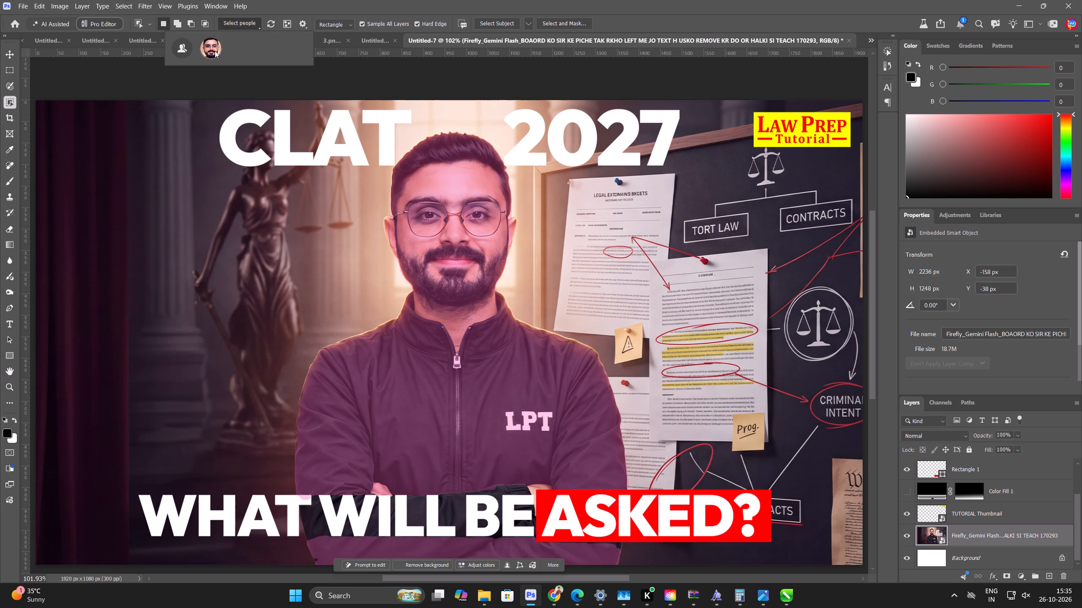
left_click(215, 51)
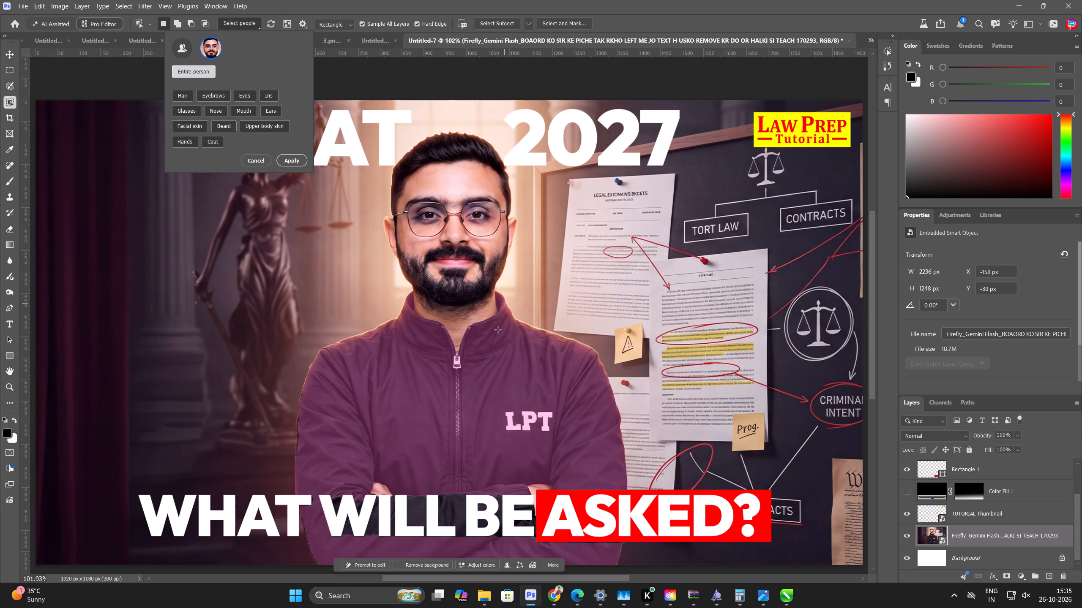
Hide the "WHAT WILL BE ASKED?" text layer covering the teacher's lower body.
scroll(915, 507, "up", 5)
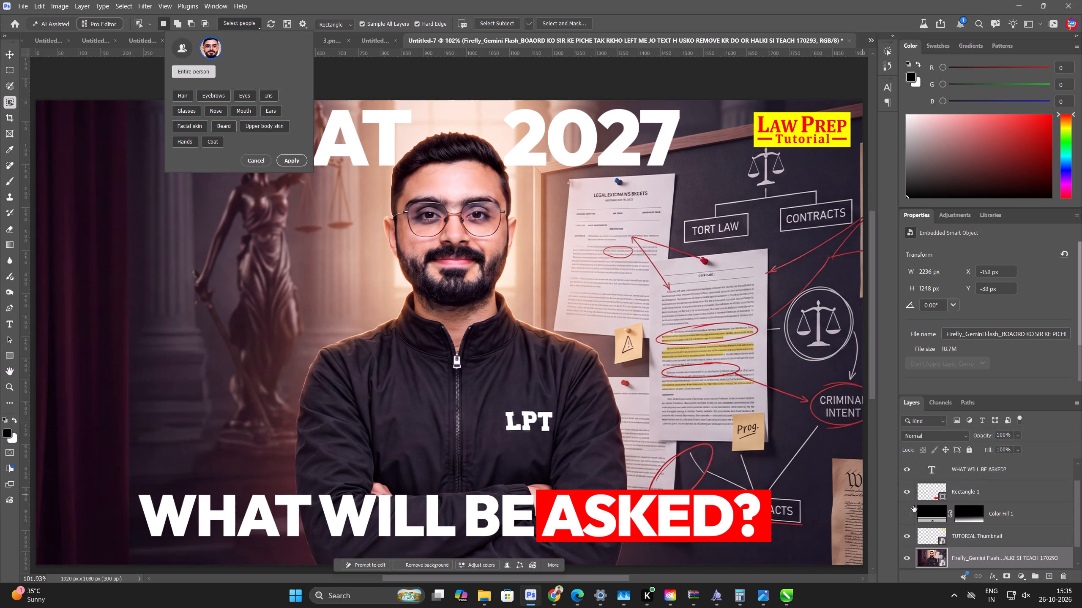
scroll(913, 505, "up", 1)
left_click(909, 491)
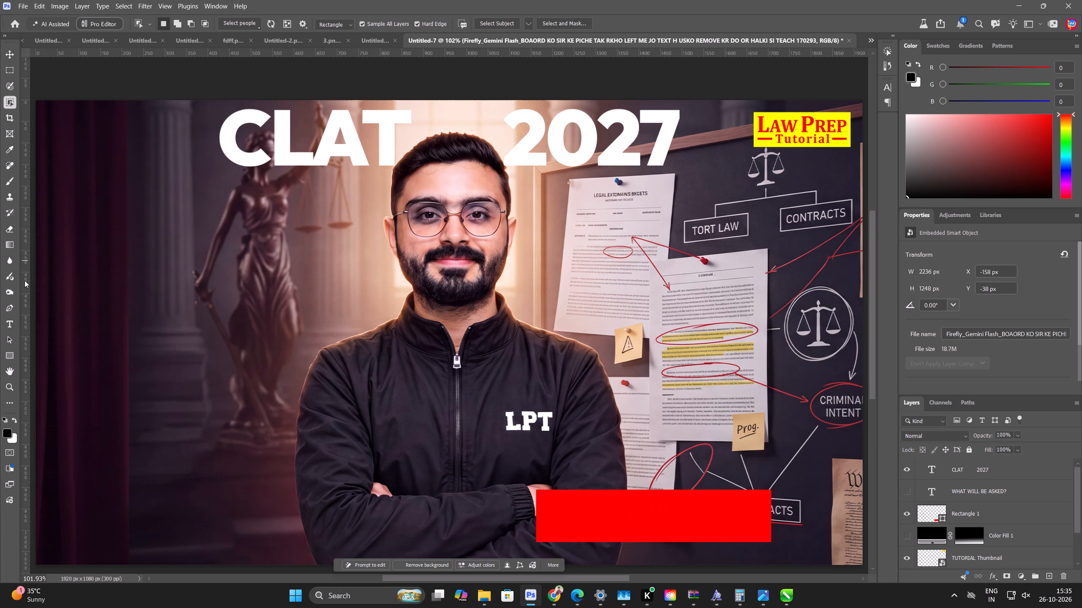
Select the teacher on the image layer with the Quick Selection tool's Select Subject.
left_click(36, 114)
left_click(395, 21)
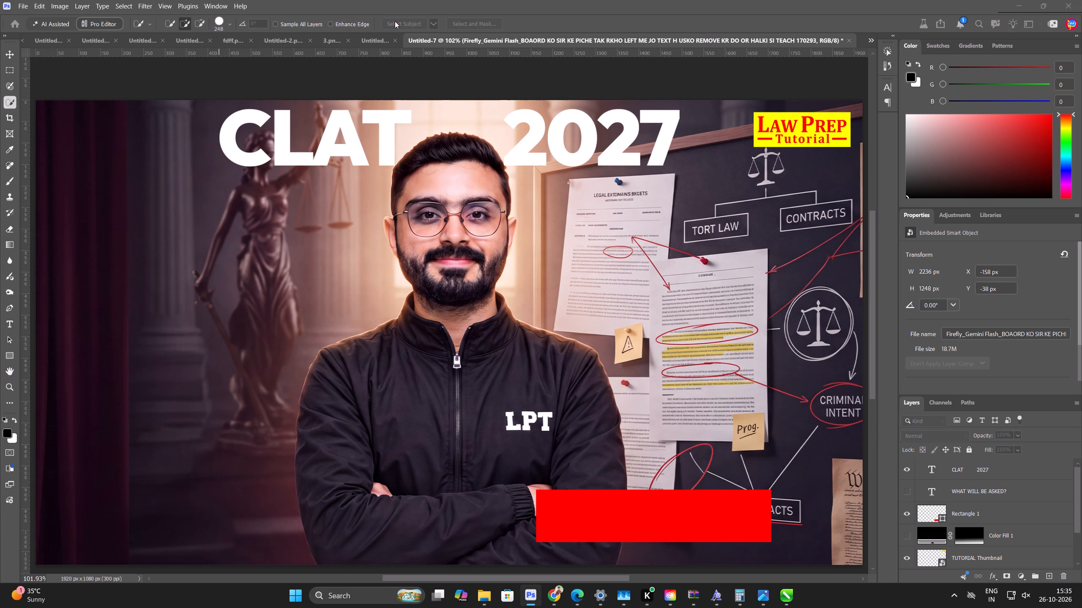
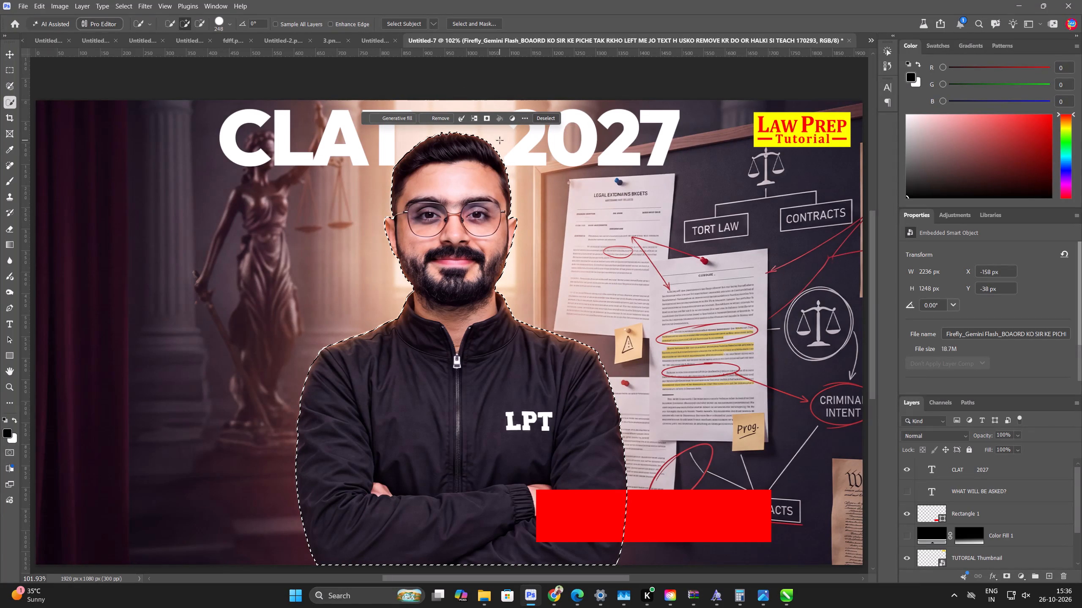
Copy the selected teacher from the Firefly image onto a new layer of his own.
scroll(1008, 554, "down", 4)
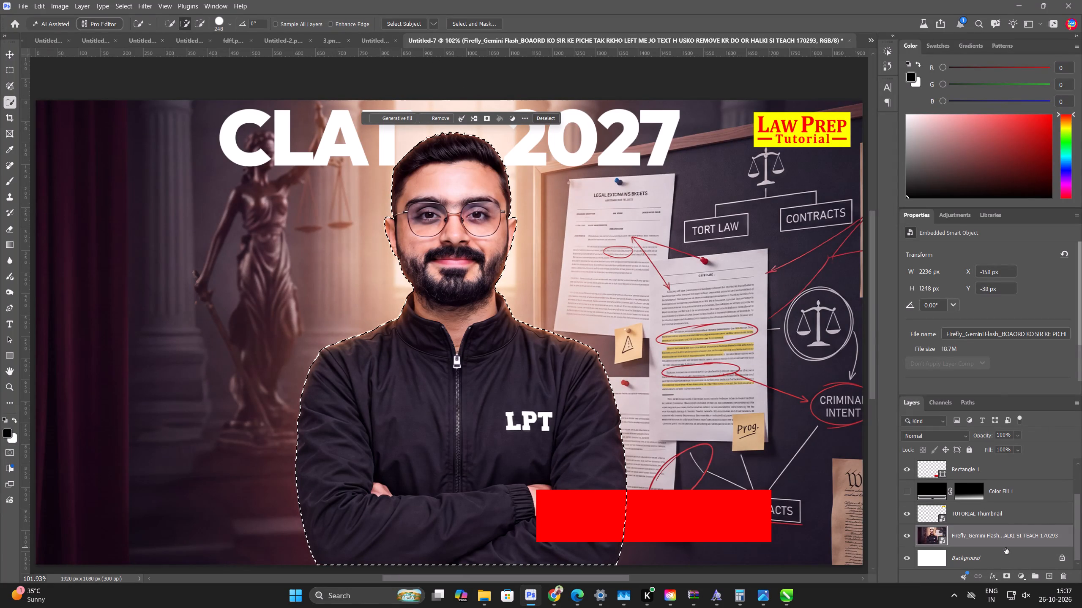
key("ctrl+j")
Add a Curves adjustment layer directly above the Firefly image and bend the curve down to darken the background behind the teacher.
left_click(1014, 554)
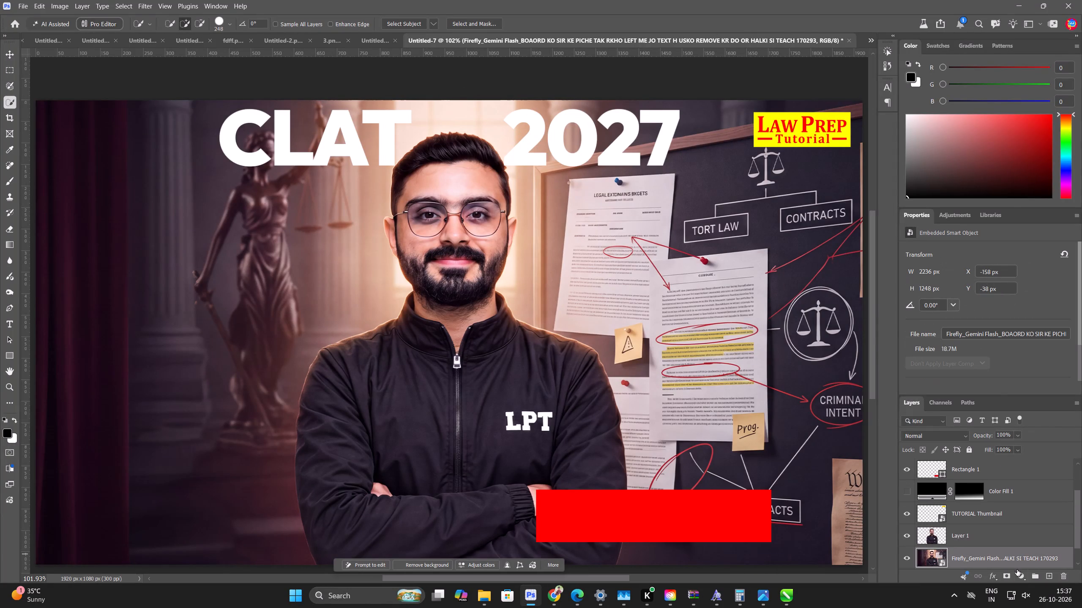
left_click(1017, 570)
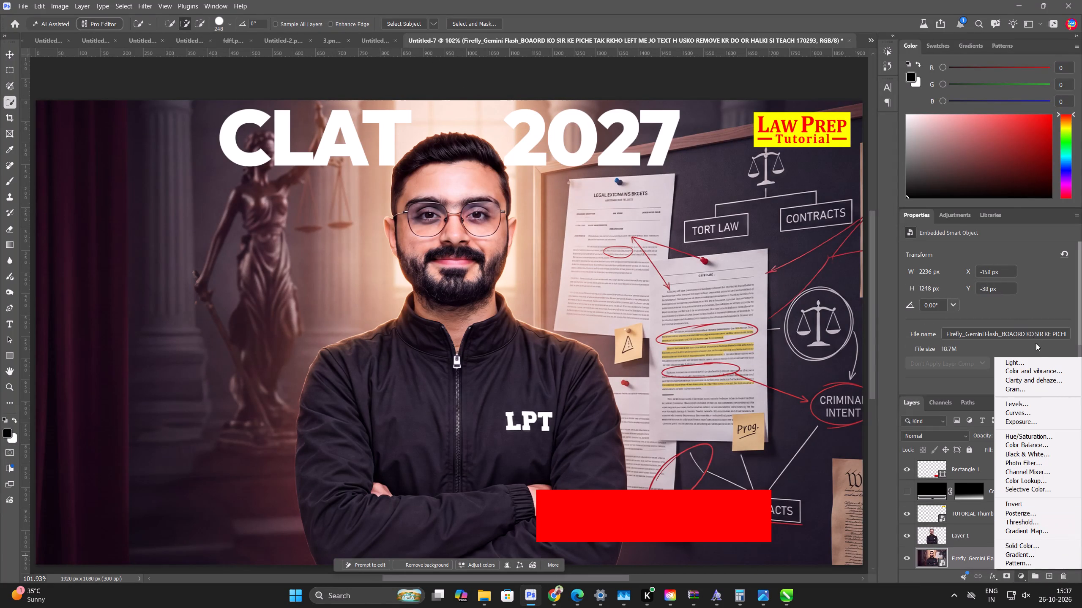
left_click(1033, 409)
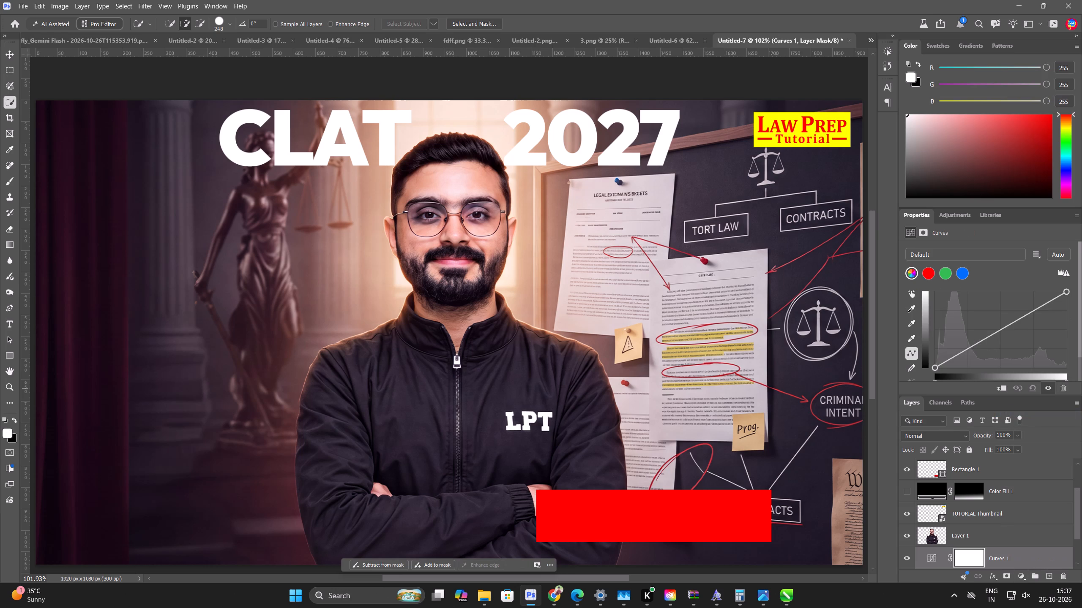
left_click_drag(1010, 328, 1021, 328)
left_click_drag(1070, 295, 1074, 299)
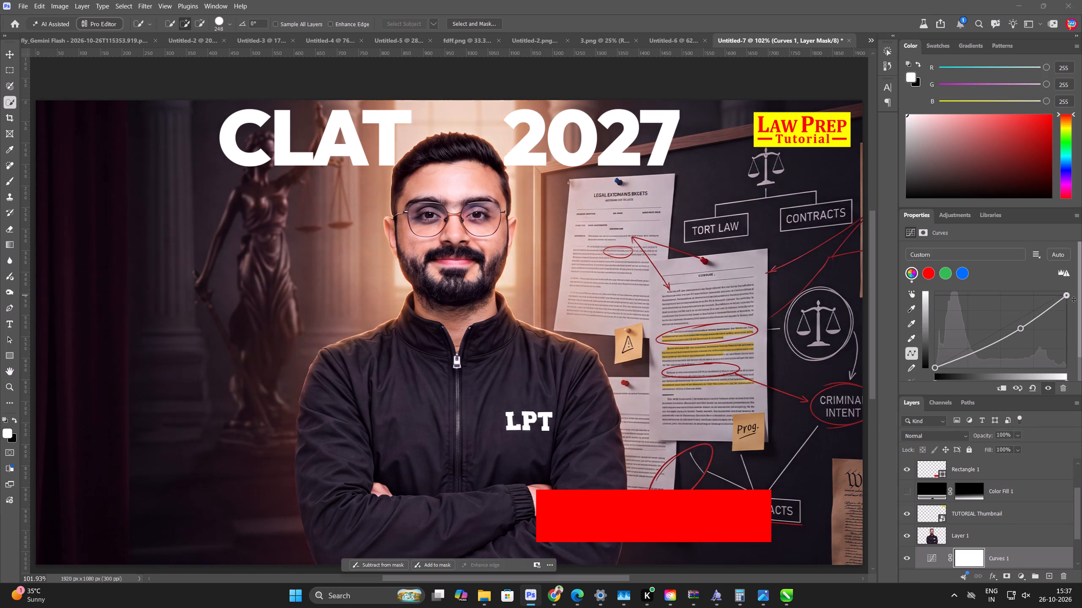
left_click_drag(1074, 299, 1076, 301)
left_click_drag(1021, 330, 1027, 334)
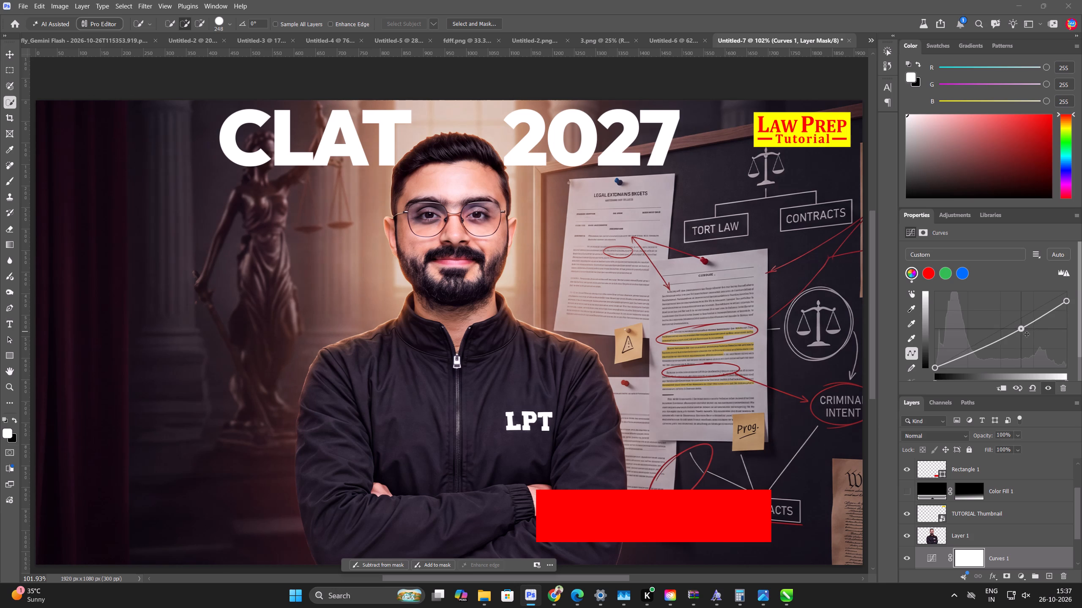
left_click_drag(1027, 334, 1027, 333)
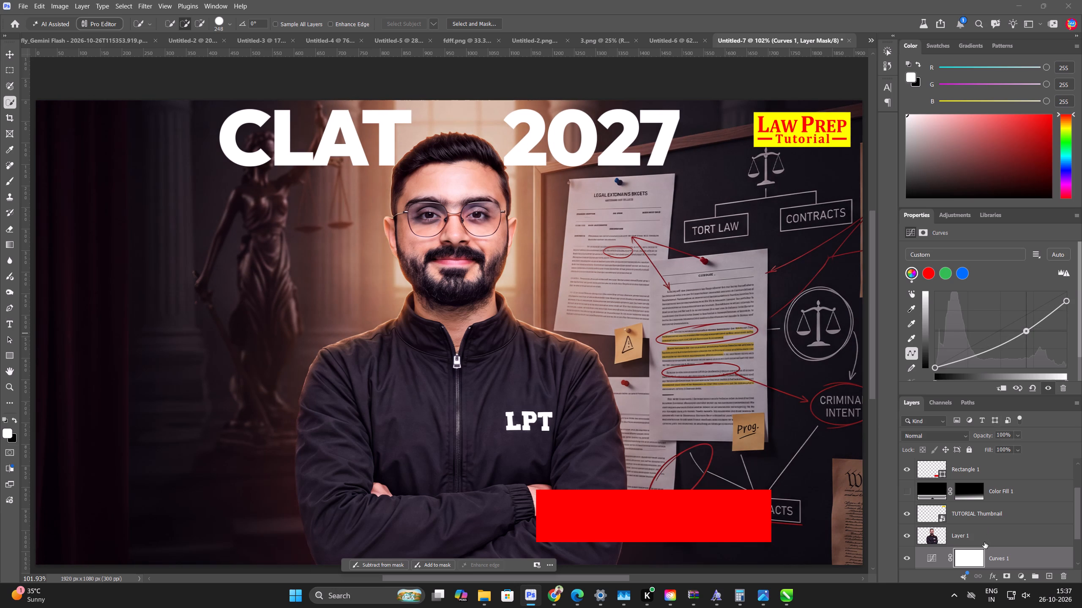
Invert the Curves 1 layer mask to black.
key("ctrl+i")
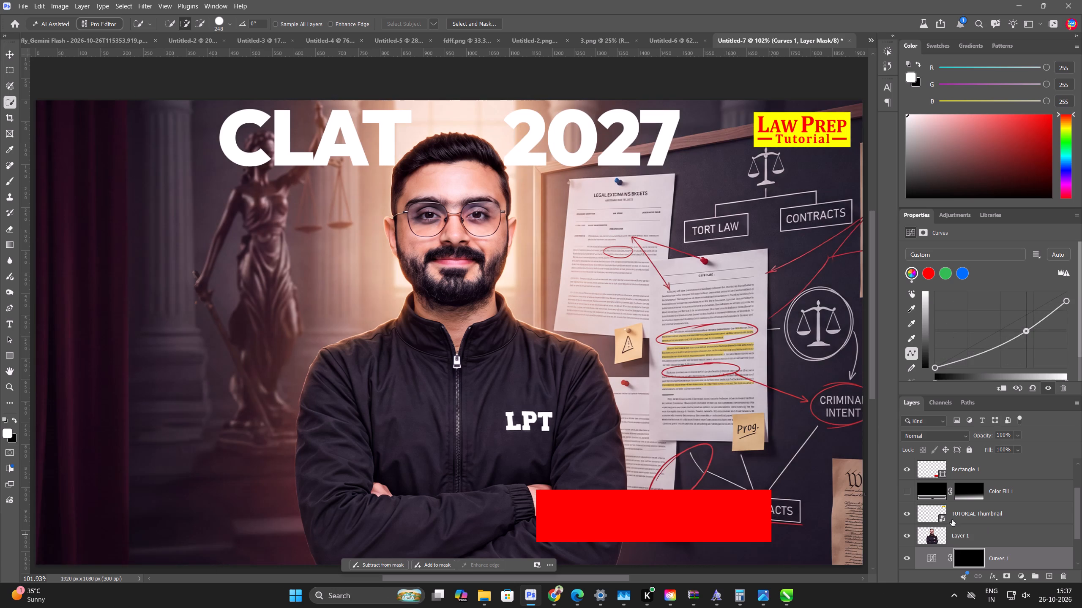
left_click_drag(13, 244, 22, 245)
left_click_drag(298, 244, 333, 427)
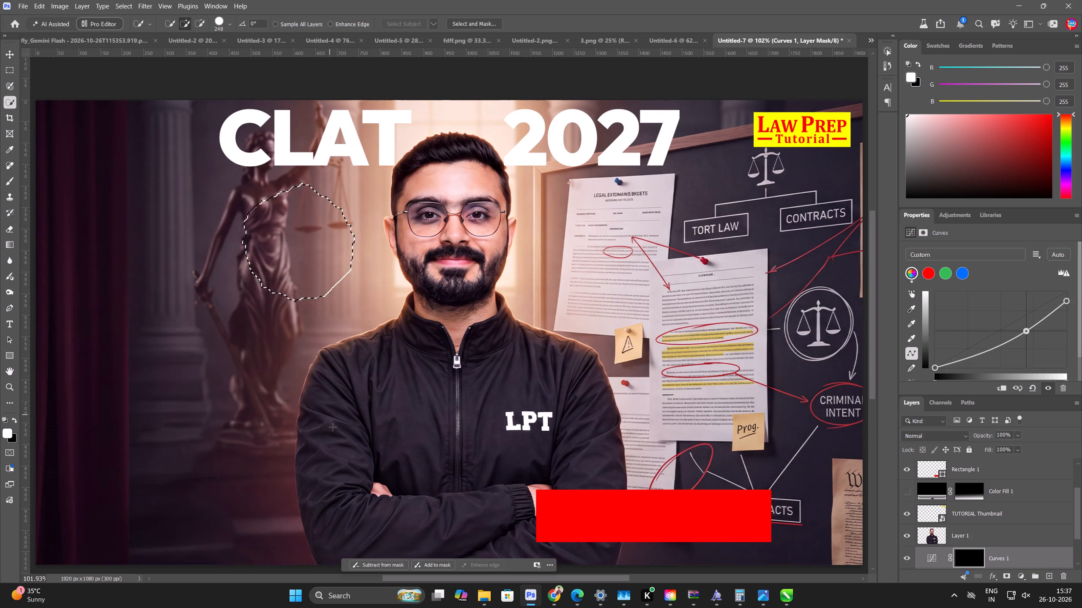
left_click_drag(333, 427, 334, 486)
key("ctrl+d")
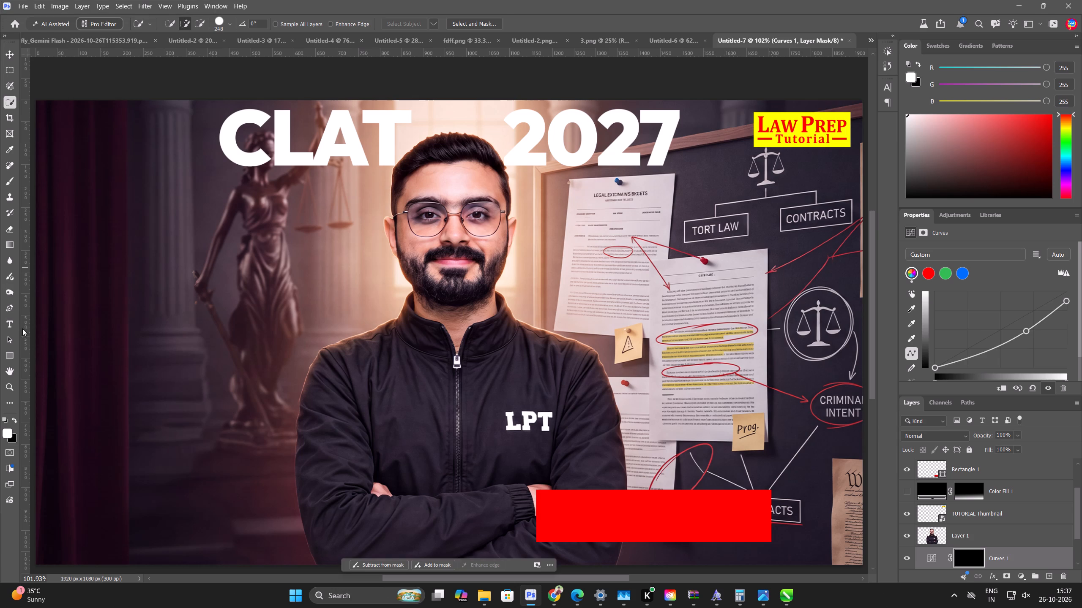
Apply a linear white-to-black gradient to the Curves 1 mask, running vertically from the statue's shoulders to the bottom edge.
key("g")
left_click_drag(274, 195, 279, 565)
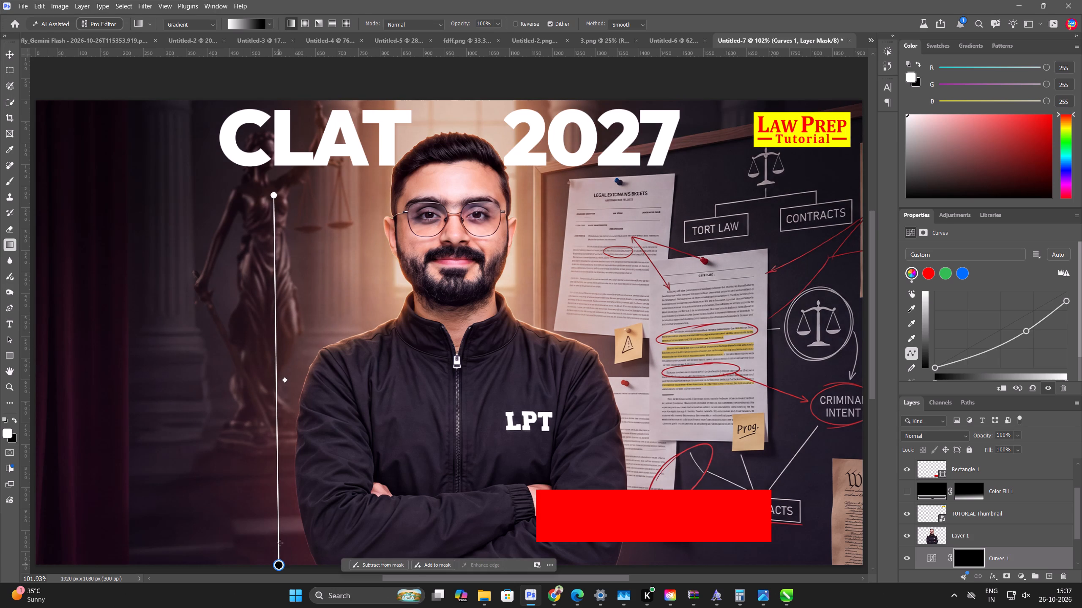
Lower the midpoint of the Curves 1 curve slightly further to deepen the background darkening.
left_click(934, 556)
left_click_drag(1033, 330, 1035, 334)
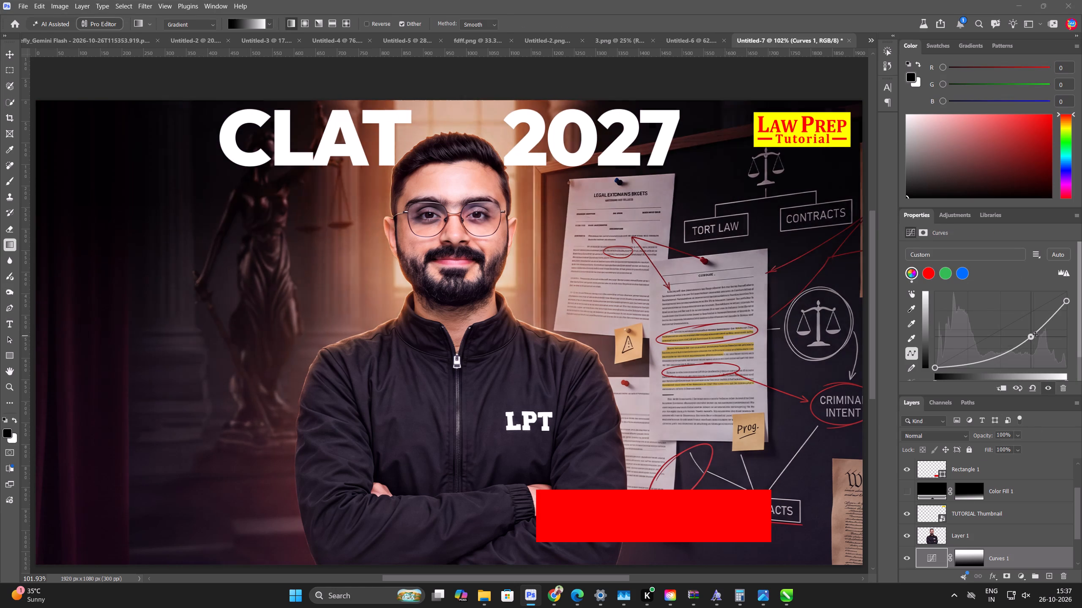
left_click_drag(1035, 334, 1035, 334)
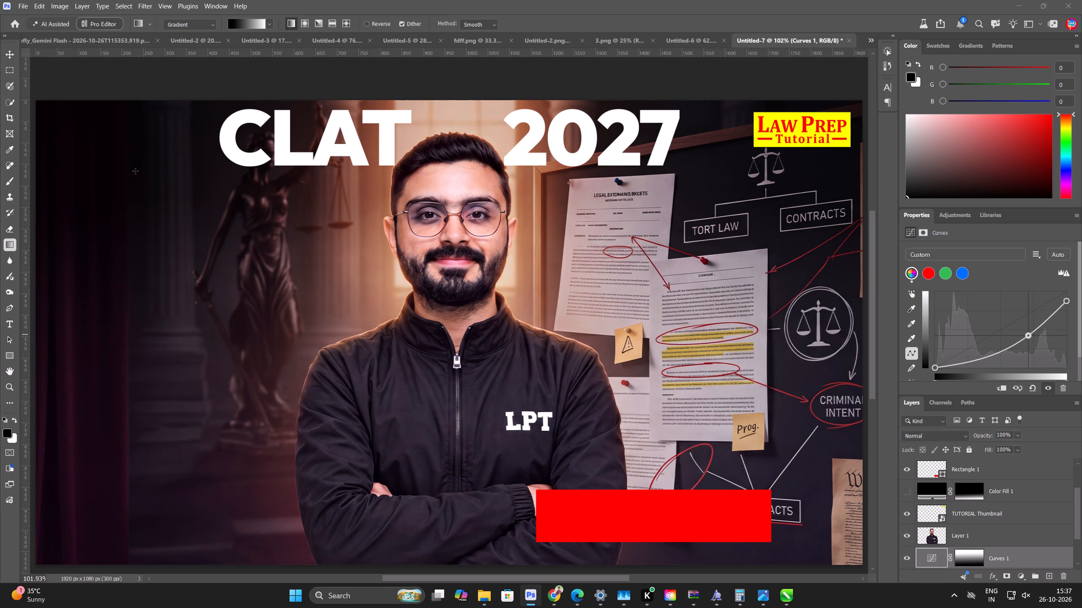
Move the "CLAT 2027" headline down about 23 px, keeping it centred around the teacher's head.
left_click(8, 56)
scroll(445, 179, "down", 4)
scroll(445, 177, "up", 1)
scroll(445, 177, "down", 5)
scroll(439, 172, "up", 1)
left_click(491, 119)
scroll(511, 137, "up", 4)
left_click_drag(540, 149, 549, 160)
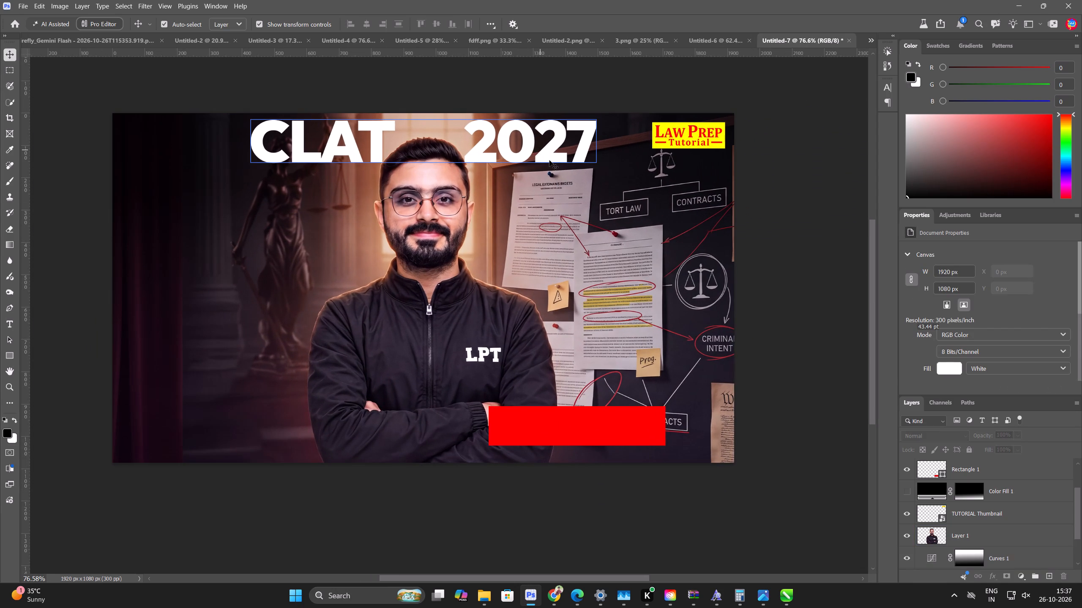
left_click_drag(549, 160, 544, 159)
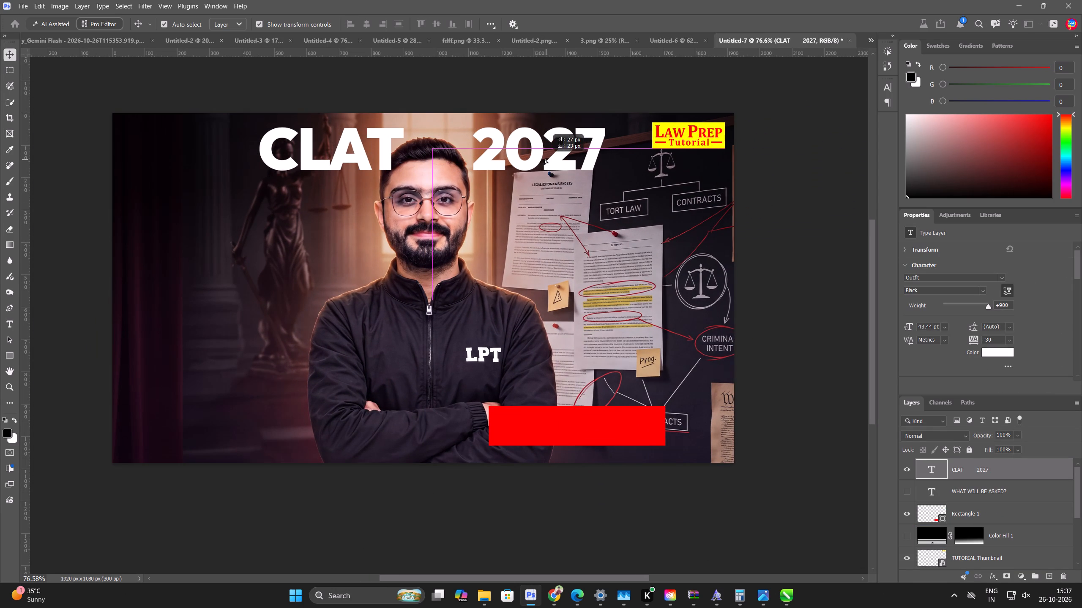
left_click_drag(544, 159, 541, 159)
Reorder the "CLAT 2027" text layer to sit between the teacher cutout (Layer 1) and Curves 1.
left_click_drag(965, 472, 966, 571)
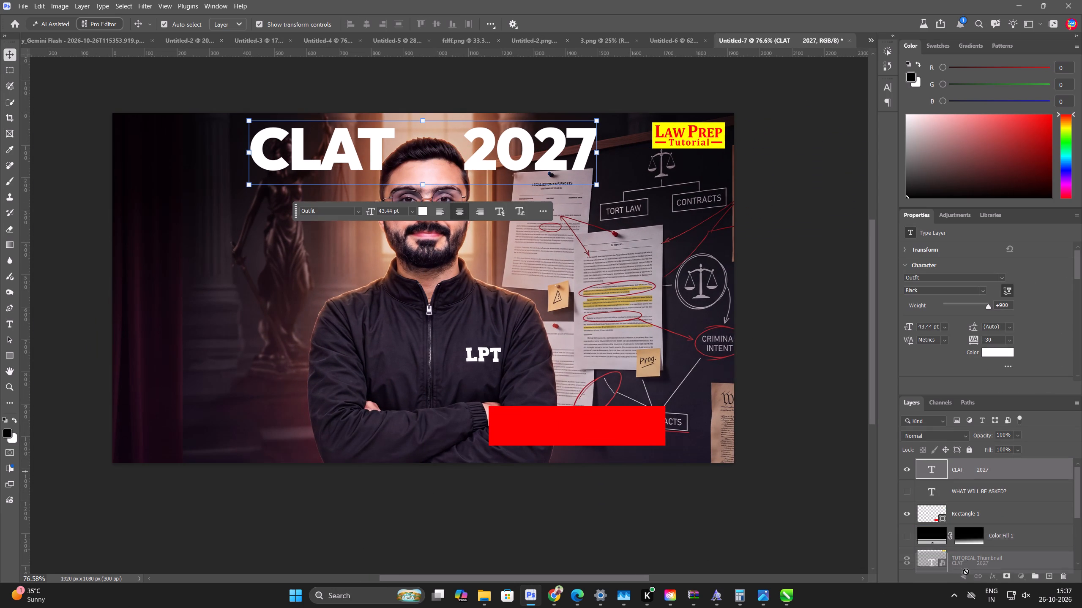
left_click_drag(966, 571, 960, 526)
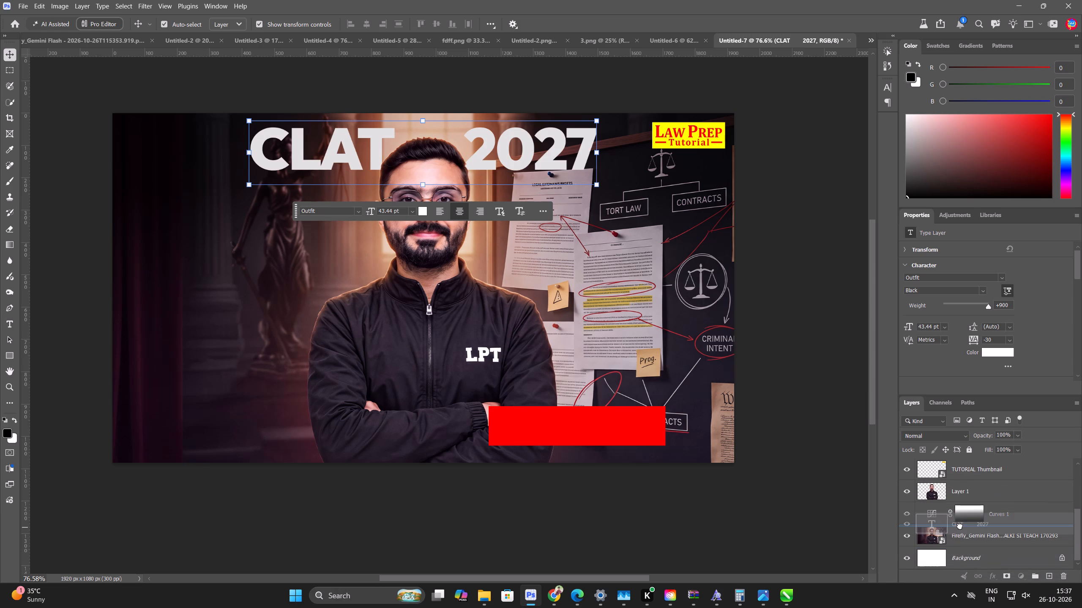
left_click_drag(960, 526, 954, 499)
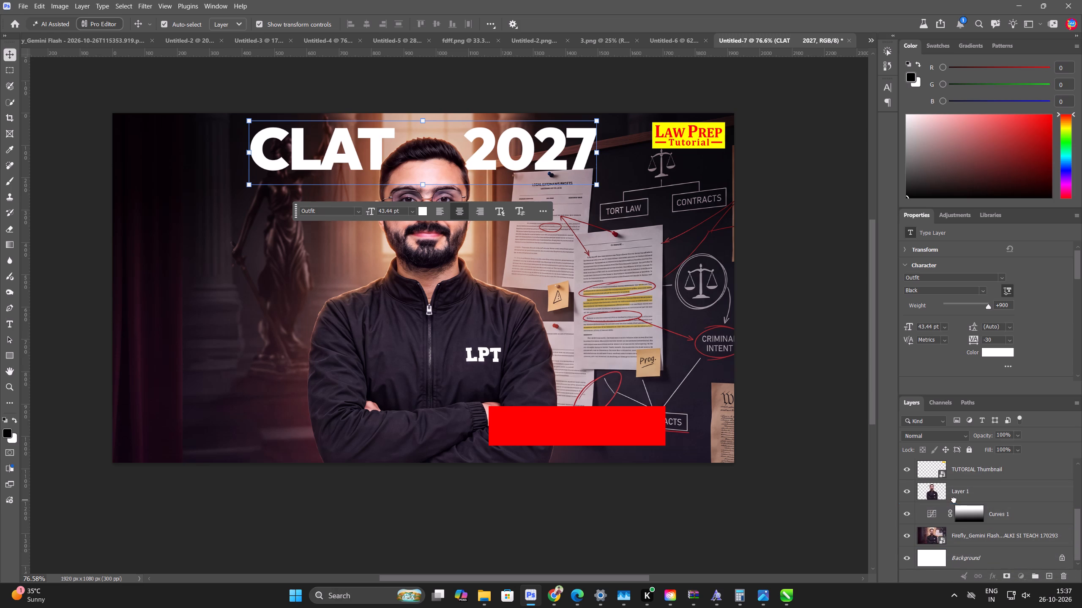
Add a black drop shadow to the "CLAT 2027" text with a 90° angle, 3 px distance and 24 px size.
left_click(990, 579)
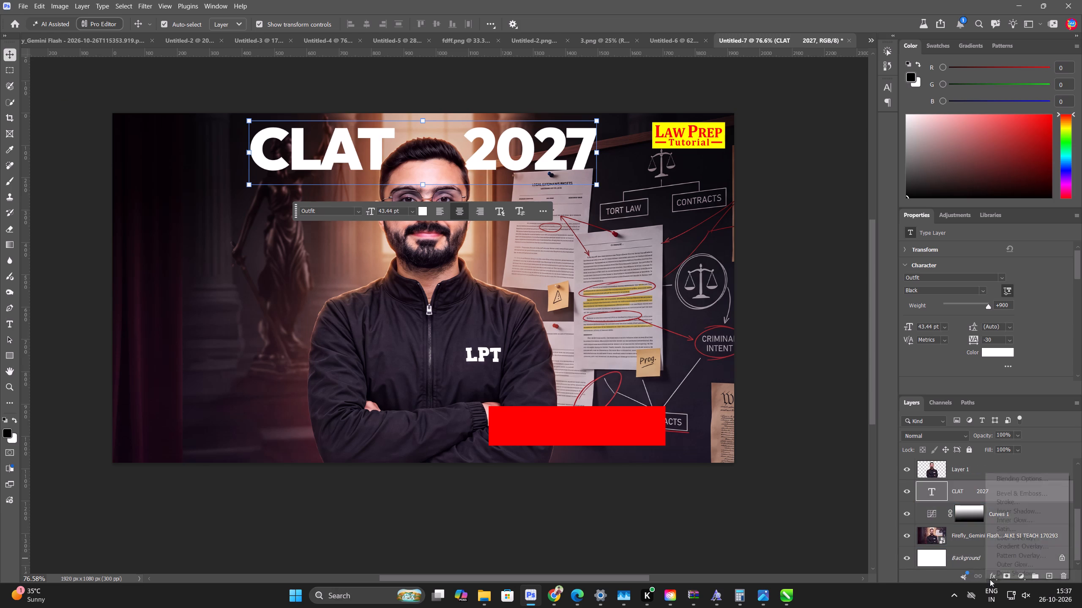
left_click(995, 577)
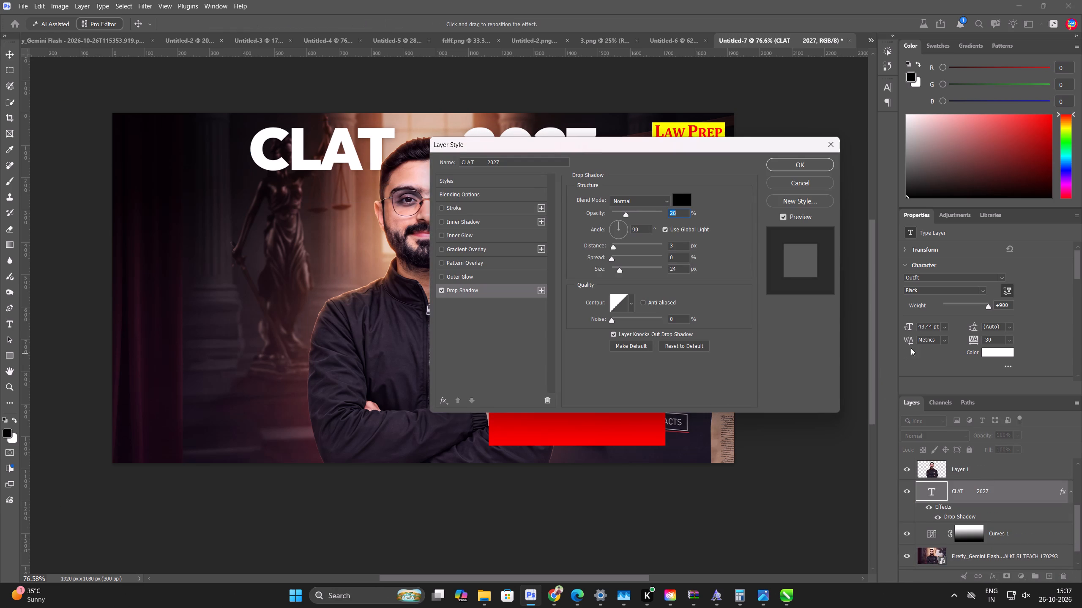
left_click(788, 165)
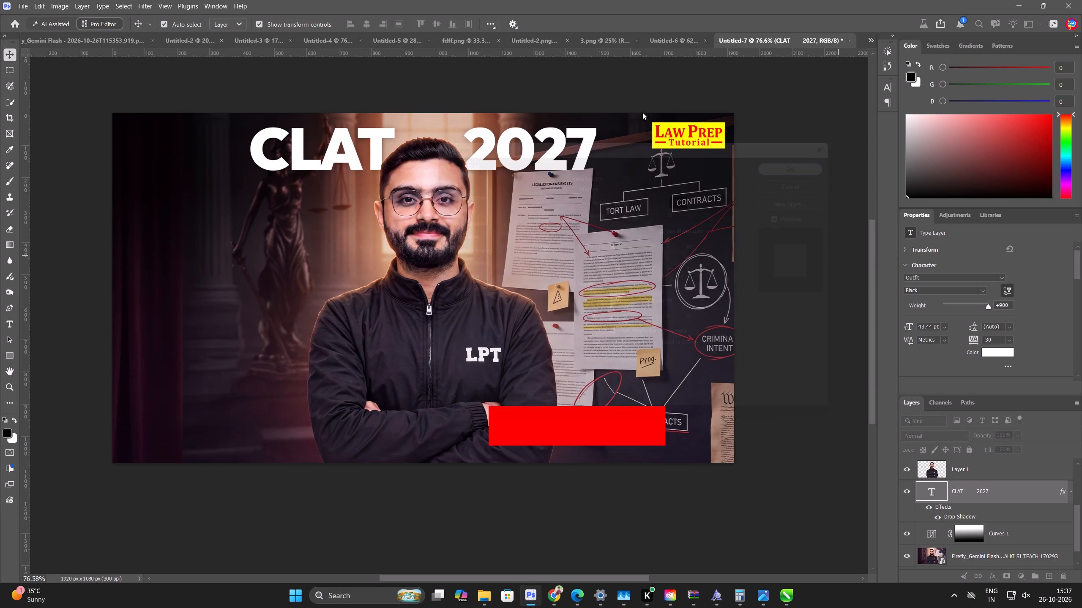
Nudge the "CLAT 2027" headline about 7 px to the right behind the teacher's head.
scroll(624, 110, "up", 11)
left_click_drag(544, 131, 549, 133)
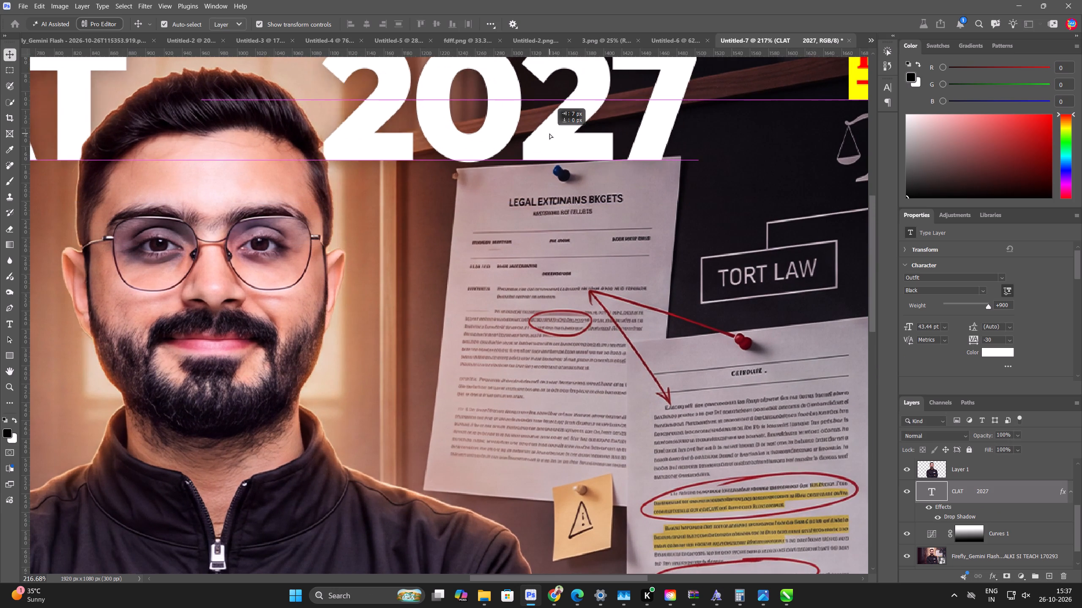
left_click_drag(549, 133, 549, 135)
scroll(599, 161, "down", 3)
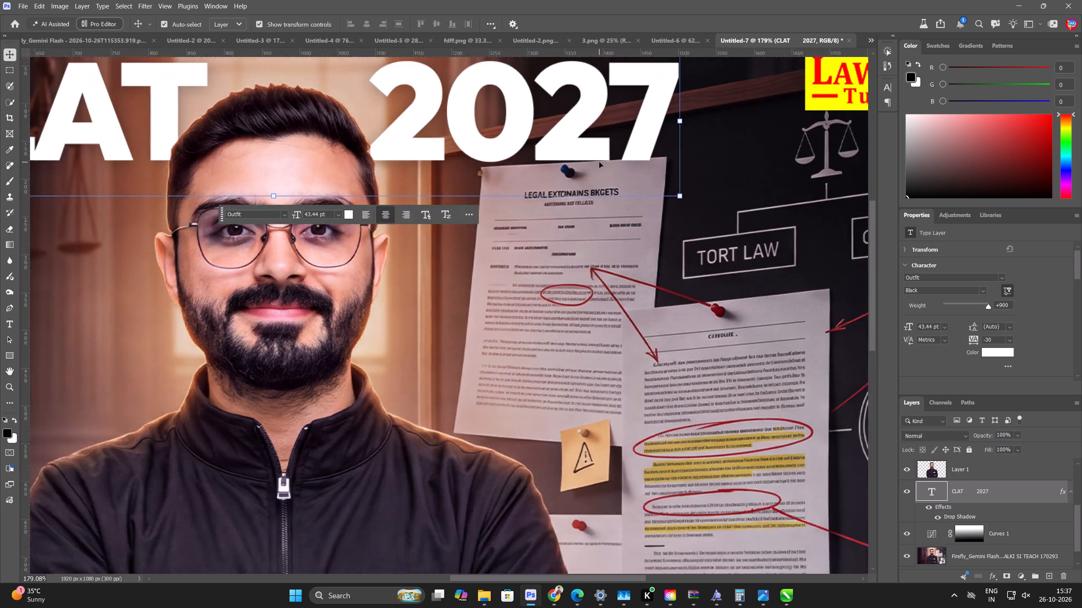
scroll(599, 162, "down", 13)
Show the hidden "WHAT WILL BE ASKED?" text layer again.
left_click_drag(652, 437, 652, 432)
left_click(643, 329)
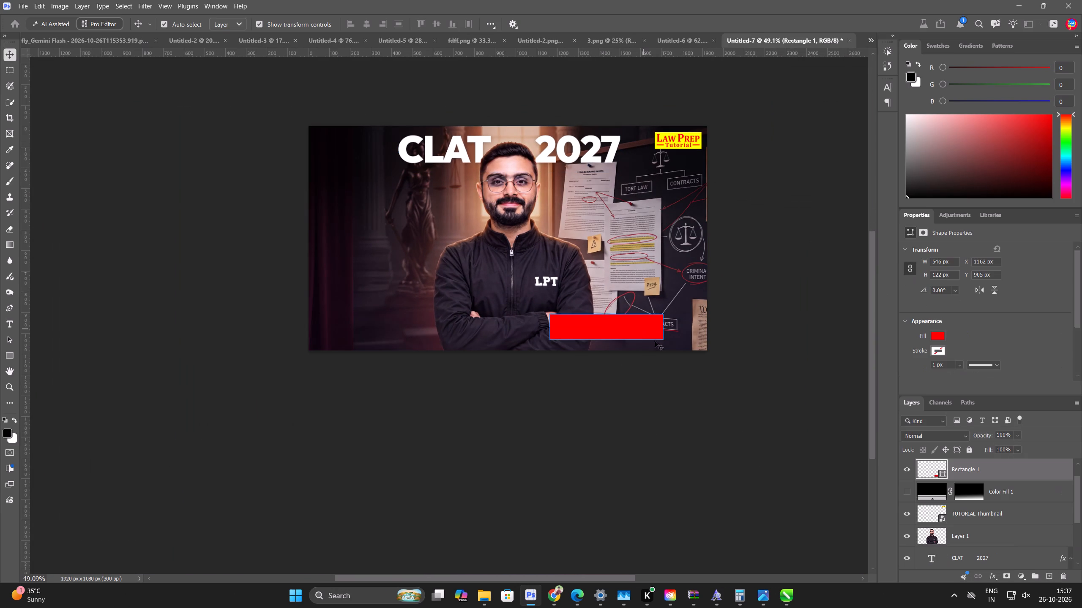
scroll(929, 482, "up", 7)
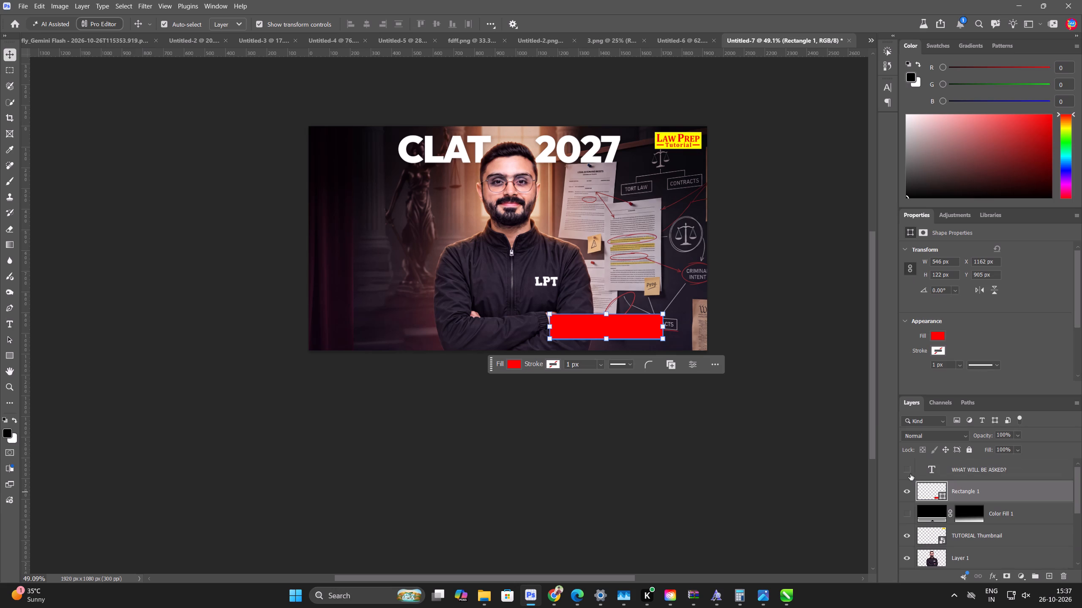
left_click(908, 473)
left_click(755, 428)
Nudge the "WHAT WILL BE ASKED?" text slightly to the right over the red rectangle.
scroll(610, 263, "up", 8)
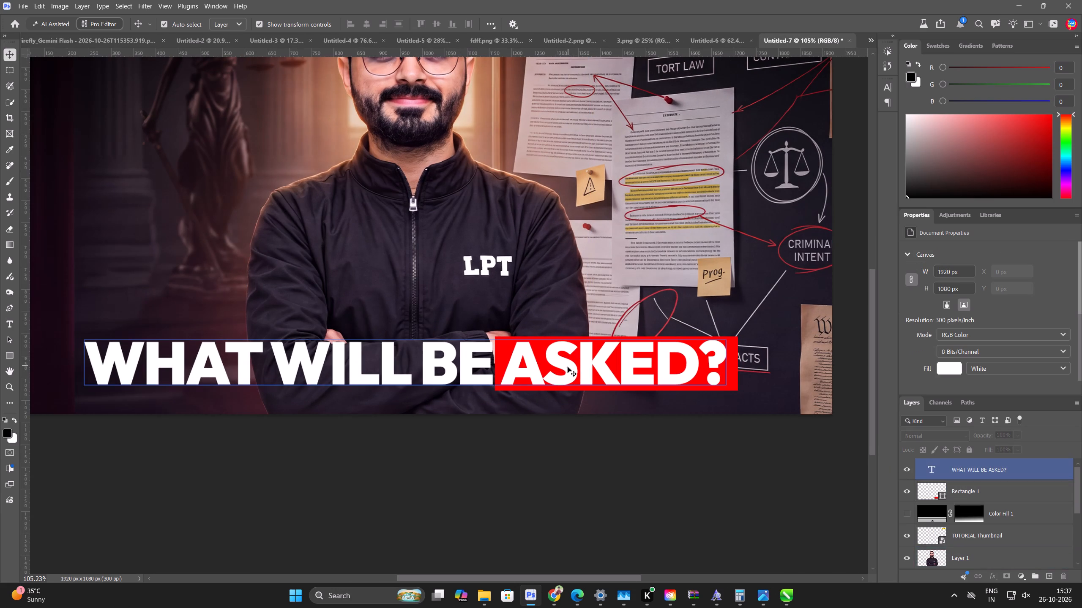
left_click(568, 367)
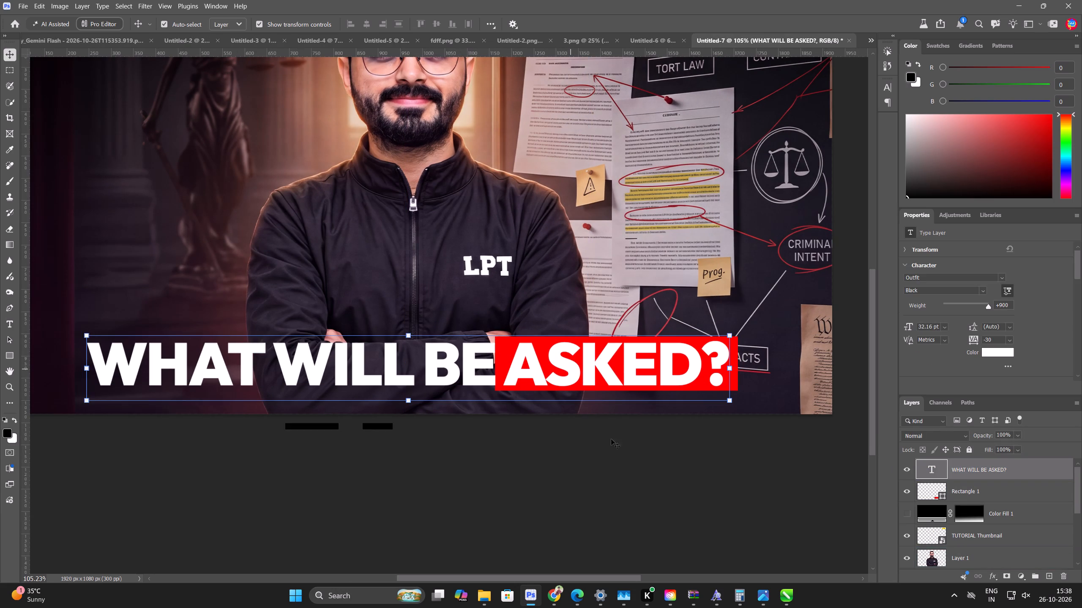
left_click_drag(639, 453, 634, 438)
Shift the red rectangle right to X 1175 px and narrow it to 528 px around the word "ASKED?".
scroll(600, 361, "up", 8)
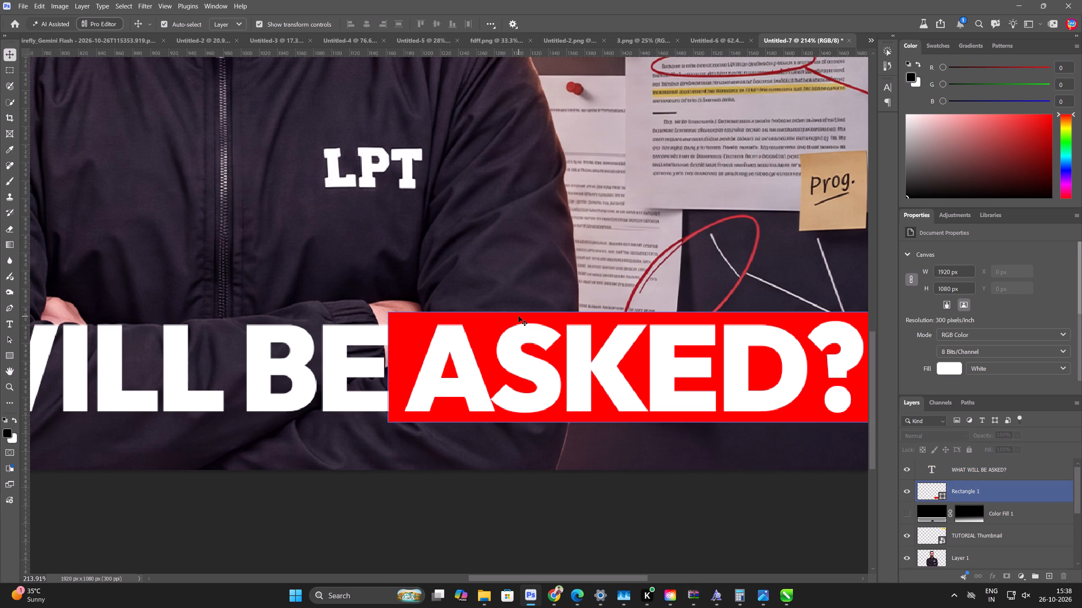
left_click_drag(519, 316, 531, 317)
scroll(495, 318, "down", 5)
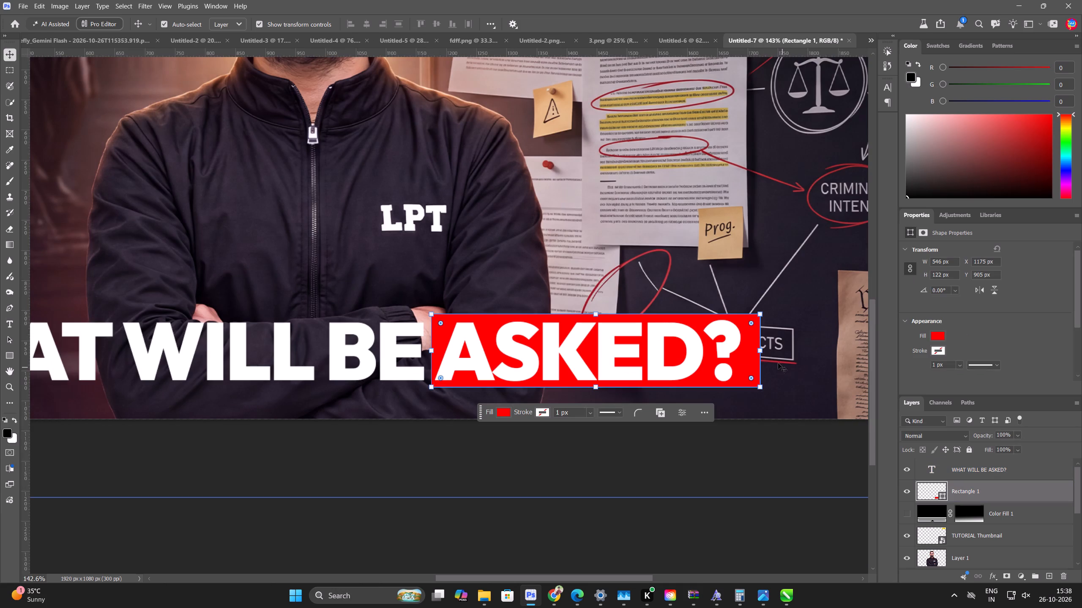
left_click_drag(760, 353, 749, 350, "shift")
key("Return")
scroll(484, 412, "down", 4)
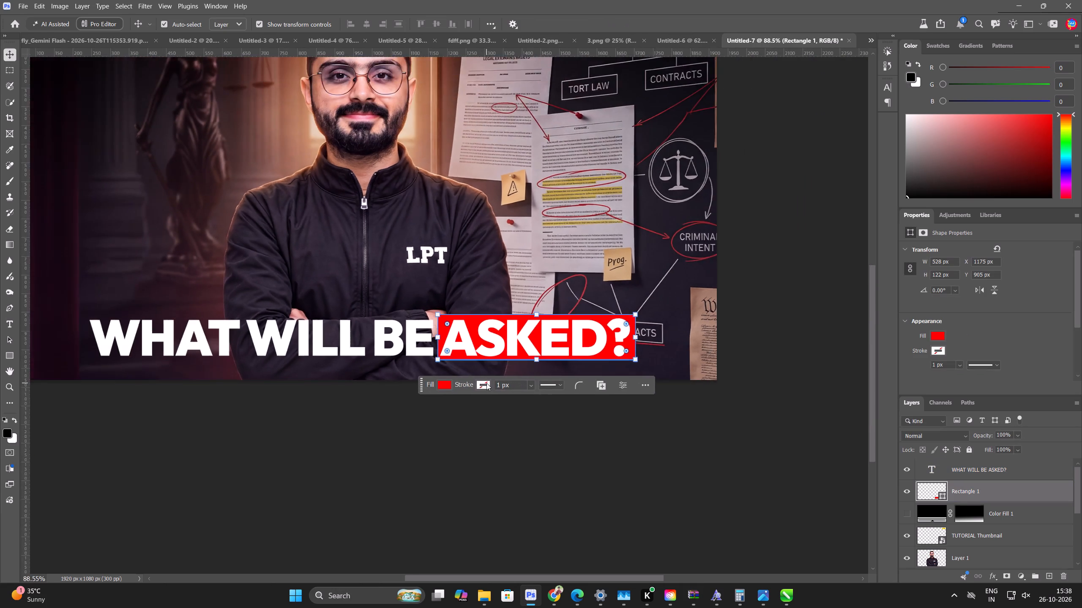
scroll(486, 383, "down", 6)
left_click(494, 434)
Show the dark Color Fill 1 fade layer again across the bottom of the thumbnail.
key("ctrl+0")
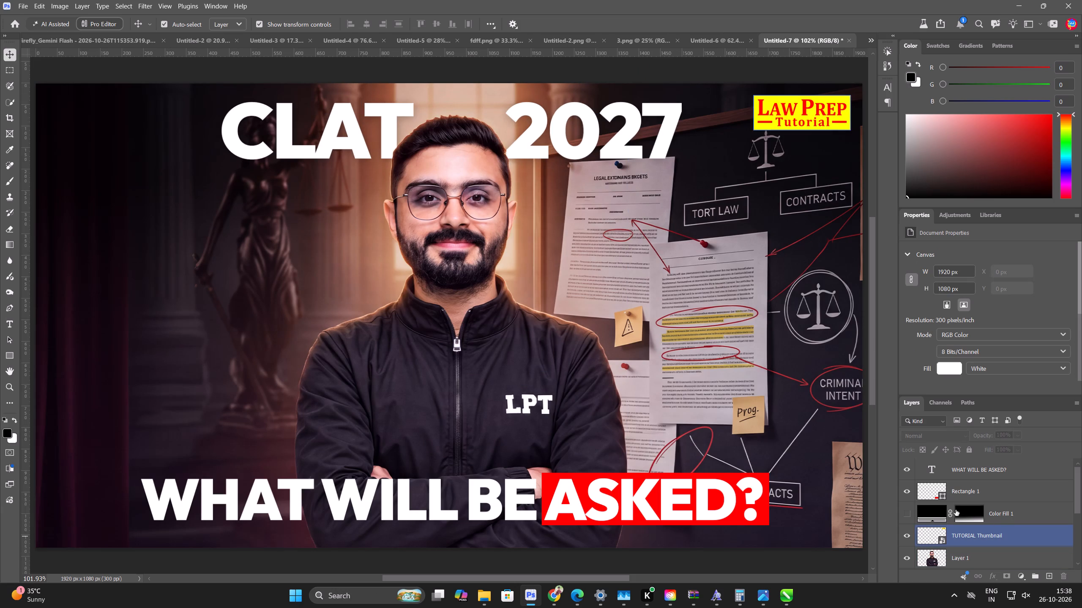
left_click(902, 510)
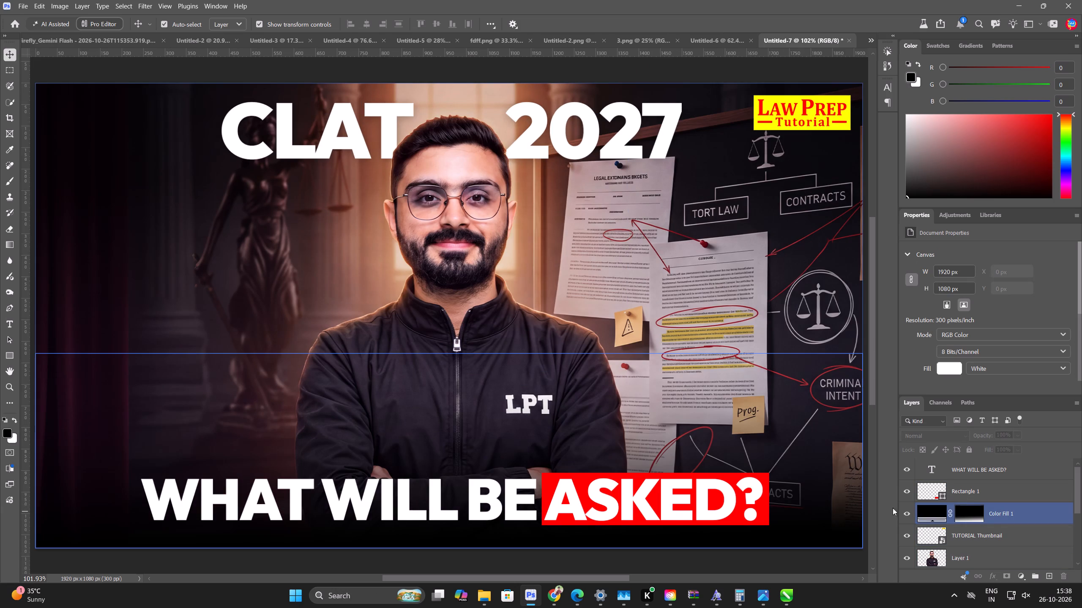
scroll(717, 434, "down", 3)
scroll(664, 419, "down", 5)
scroll(658, 478, "up", 4)
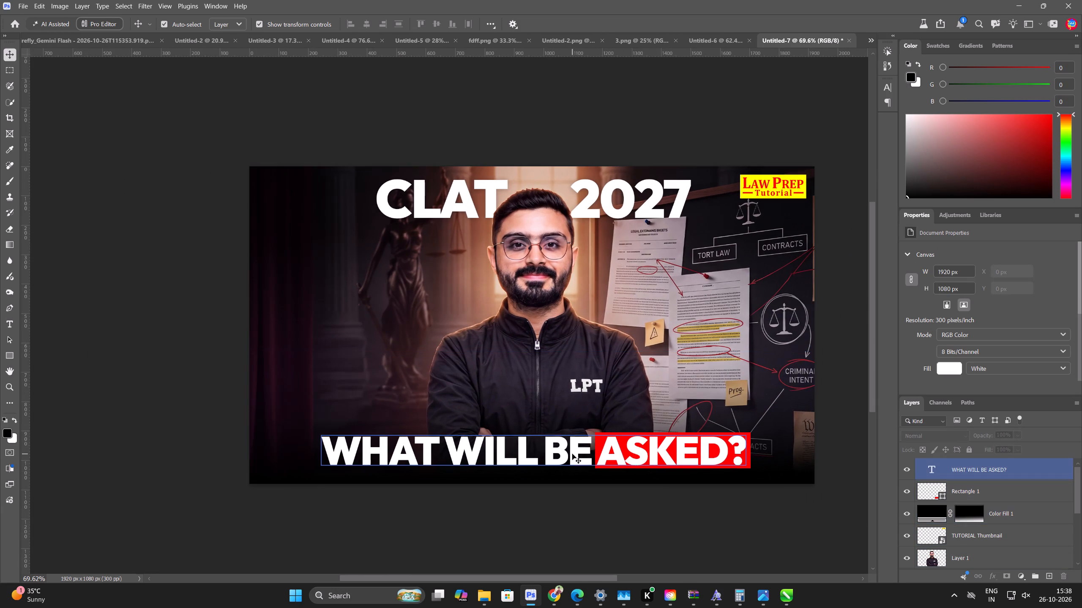
left_click(138, 308)
Switch to the design sheet in Chrome, copy "LEGAL REASONING" from the Manik Sir topic cell C458, and return to Photoshop.
key("alt+Tab")
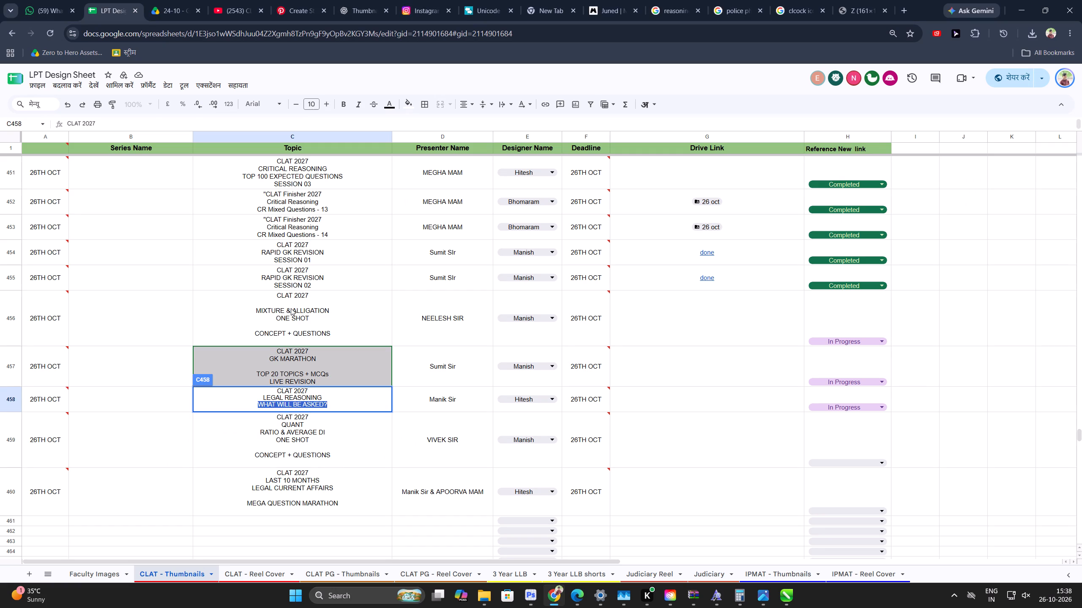
left_click(263, 389)
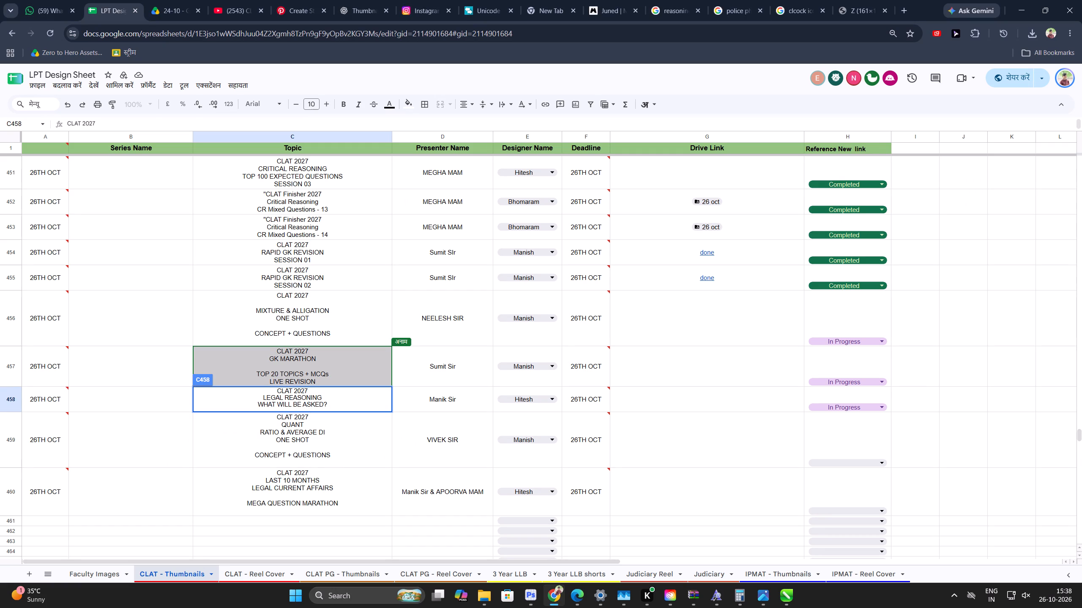
left_click_drag(260, 392, 298, 399)
left_click(321, 394)
left_click_drag(331, 396, 256, 396)
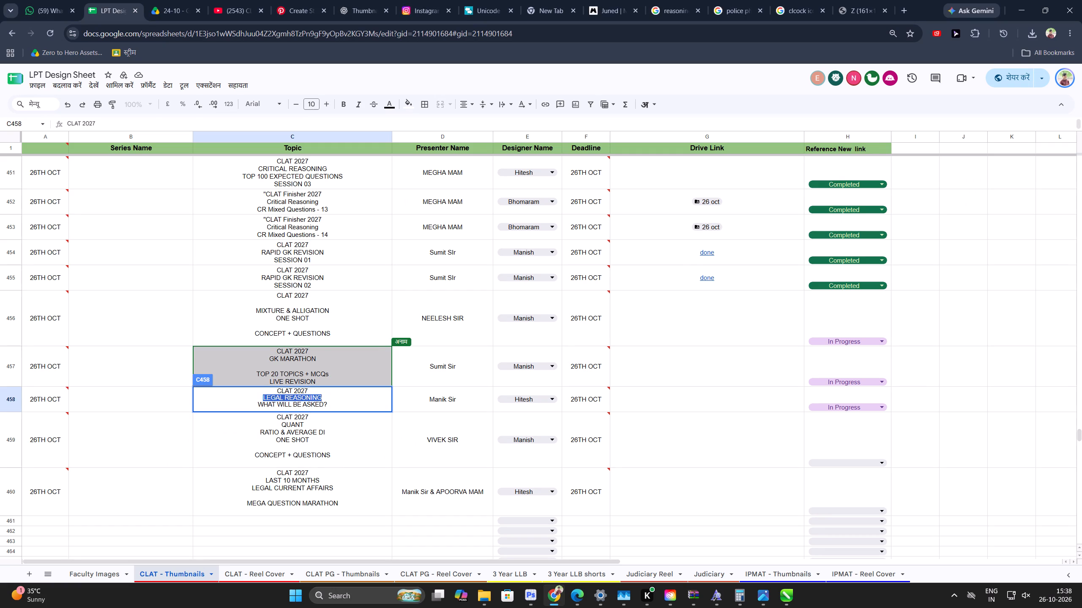
key("ctrl+c")
key("ctrl+c")
key("ctrl+c")
left_click(1025, 0)
Duplicate the "CLAT 2027" headline lower over the teacher's torso and replace the copy's wording with "LEGAL REASONING".
scroll(532, 272, "down", 3)
scroll(348, 314, "up", 3)
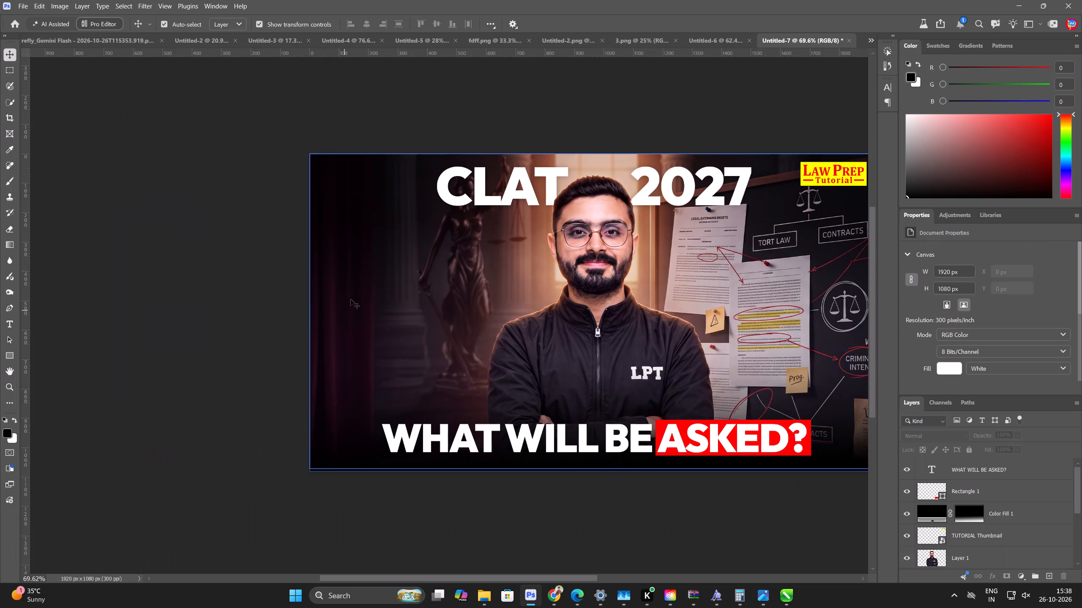
scroll(440, 216, "up", 1)
left_click_drag(486, 190, 391, 370, "alt")
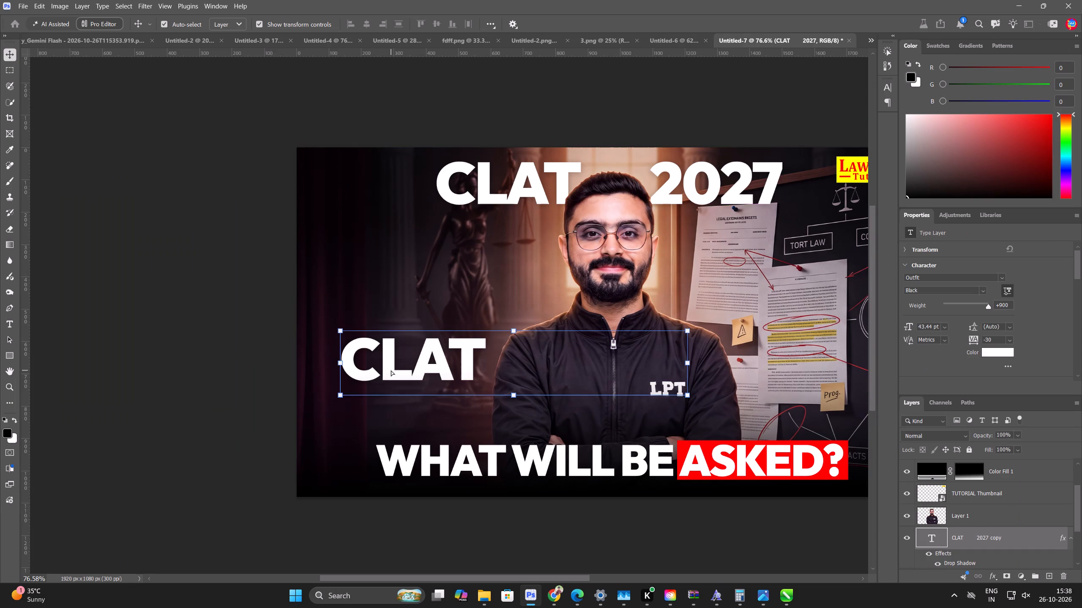
double_click(391, 370)
key("ctrl+v")
key("ctrl+a")
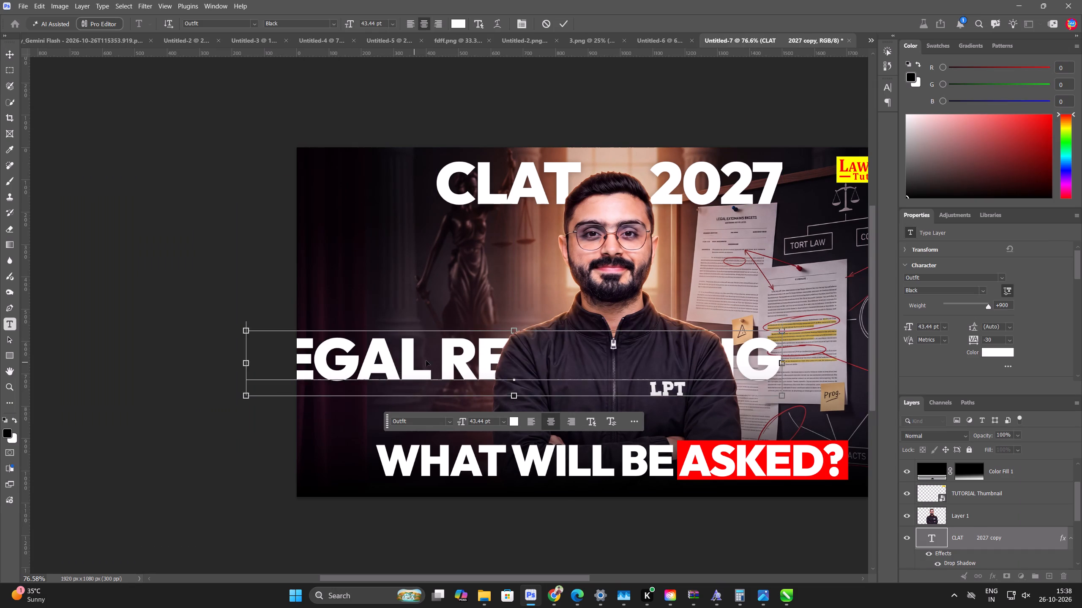
Break "LEGAL REASONING" into two lines between the words and left-align the text.
left_click(432, 358)
left_click(442, 363)
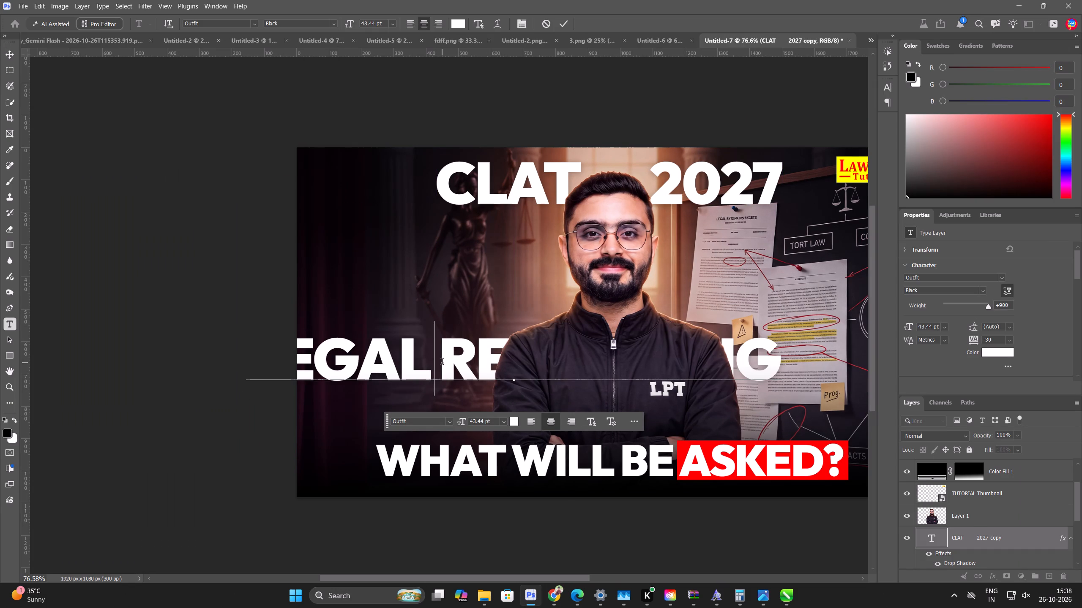
key("BackSpace")
key("Return")
key("ctrl+a")
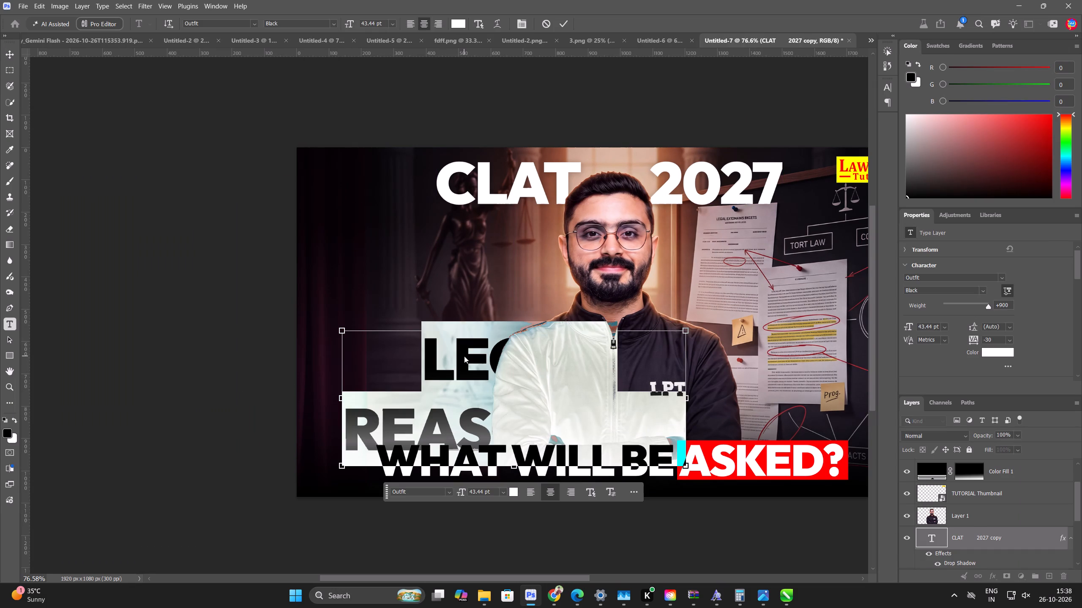
key("ctrl+shift+l")
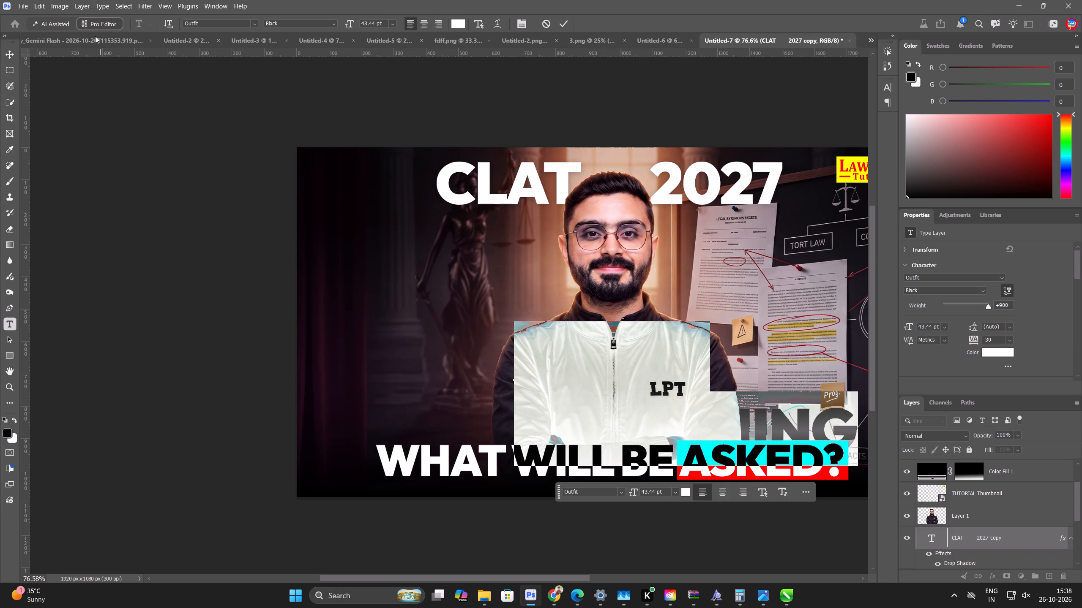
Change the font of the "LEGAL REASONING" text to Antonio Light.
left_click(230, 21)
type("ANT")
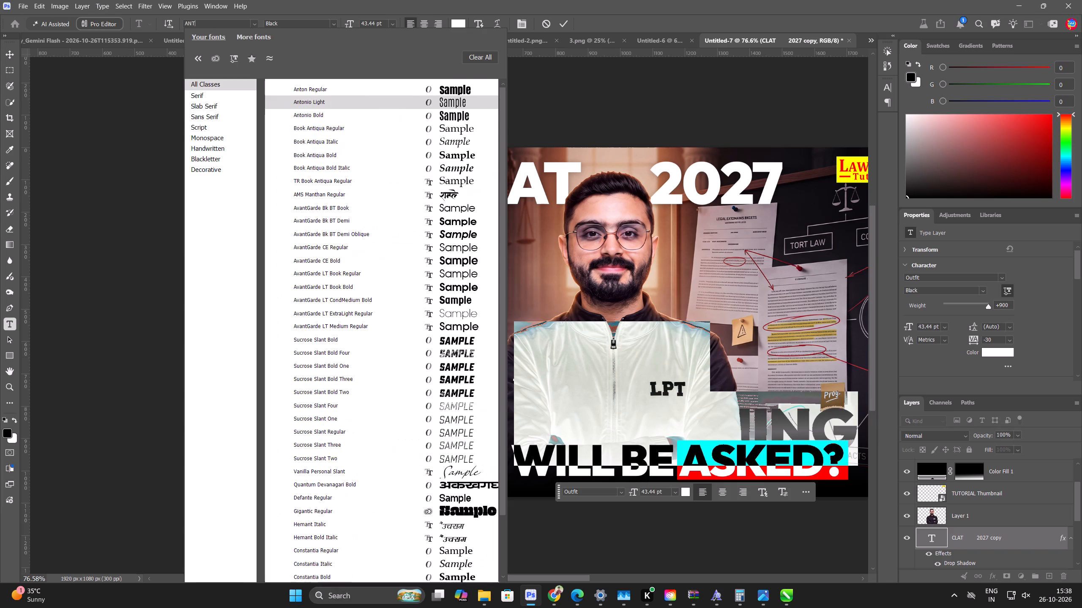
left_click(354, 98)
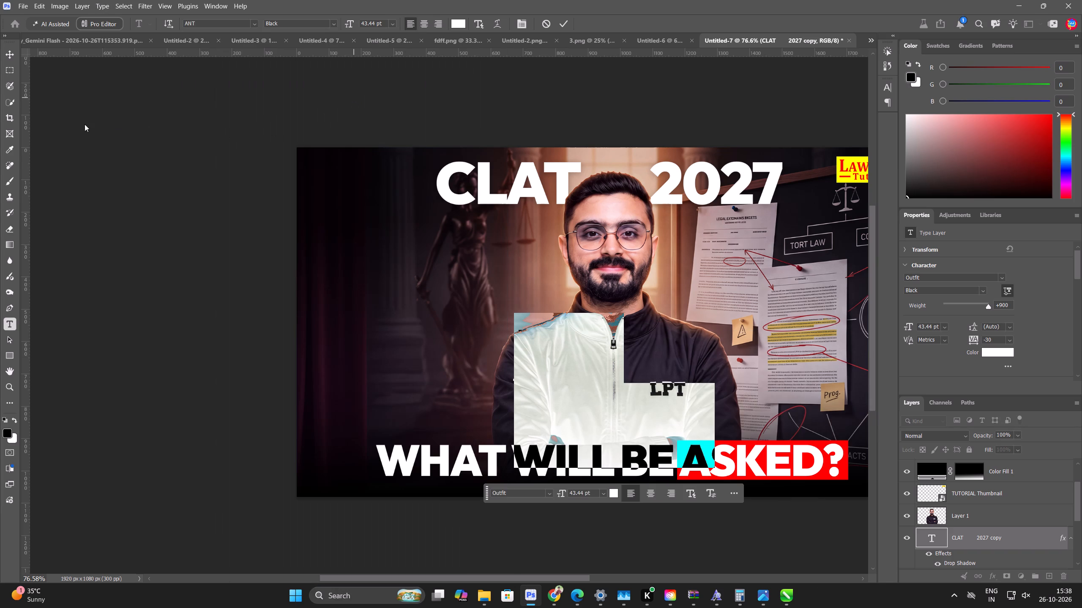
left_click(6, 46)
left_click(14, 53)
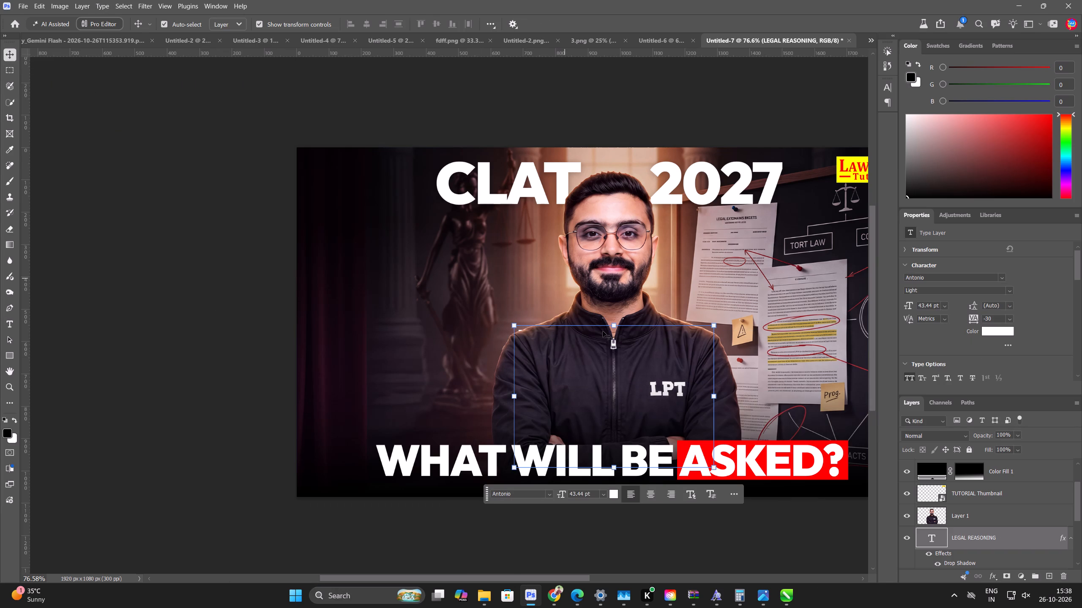
Scale the "LEGAL REASONING" text down to about 64.5% and place it over the statue, left of the teacher.
left_click_drag(712, 399, 641, 398)
left_click_drag(622, 402, 598, 390)
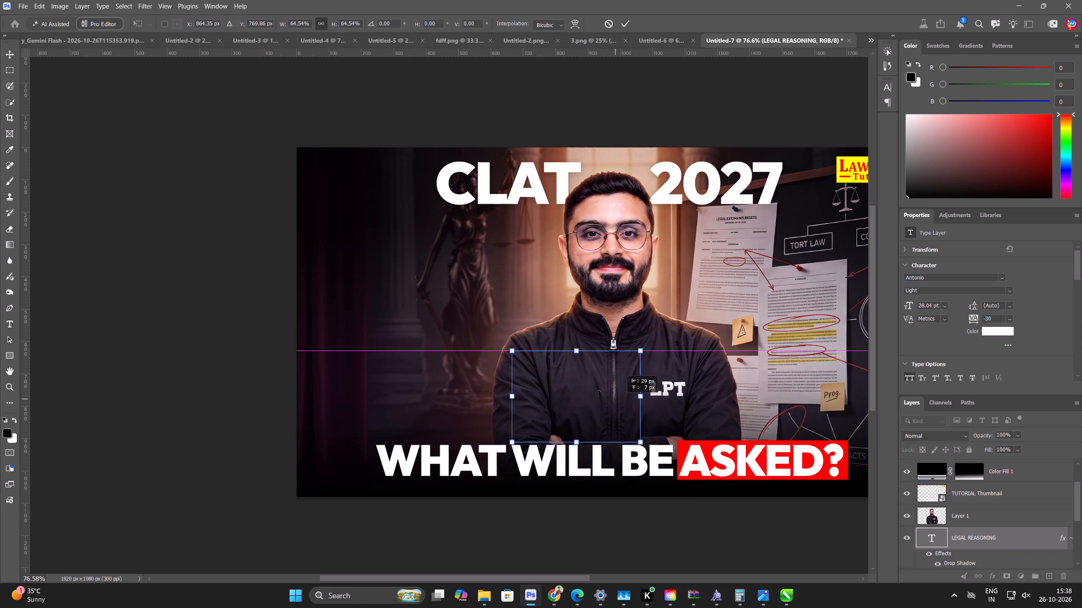
left_click_drag(598, 390, 450, 327)
scroll(449, 325, "up", 7)
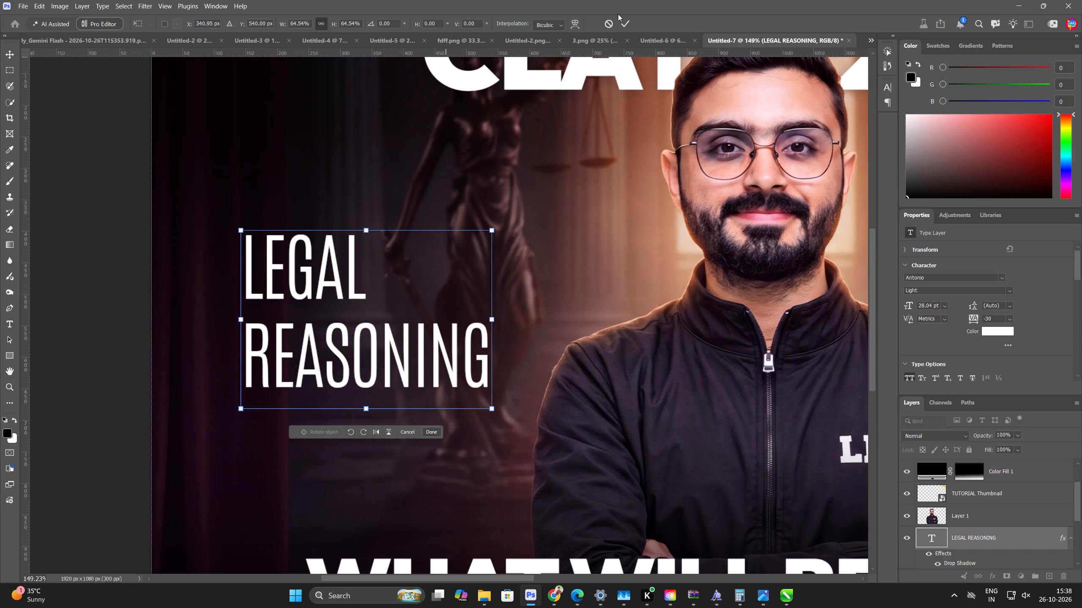
left_click_drag(623, 26, 618, 30)
left_click(624, 16)
left_click(626, 22)
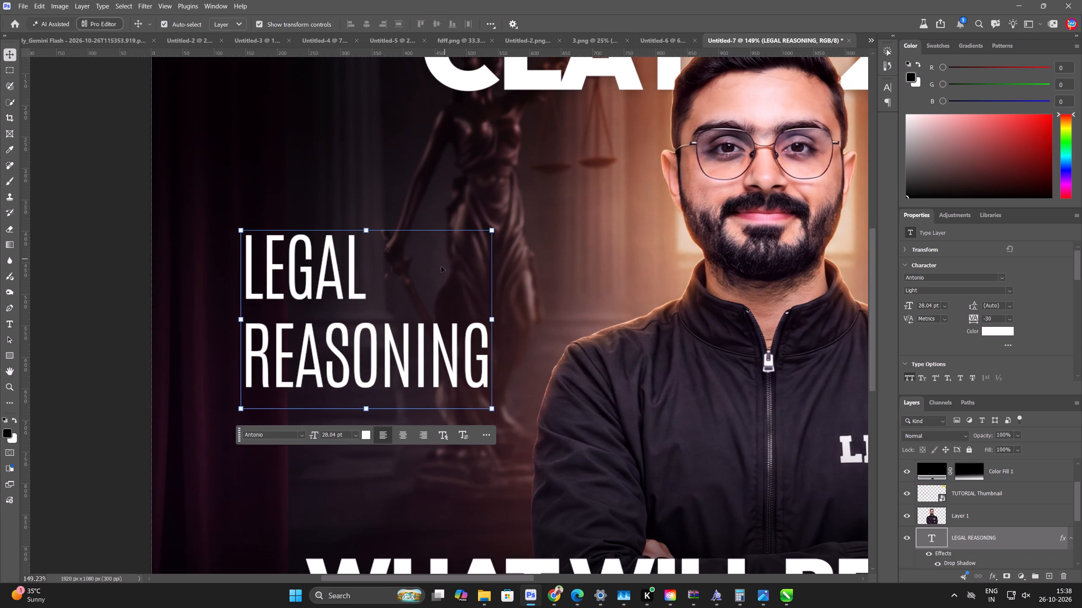
Set the font of both "LEGAL REASONING" lines to Anton Regular.
double_click(362, 339)
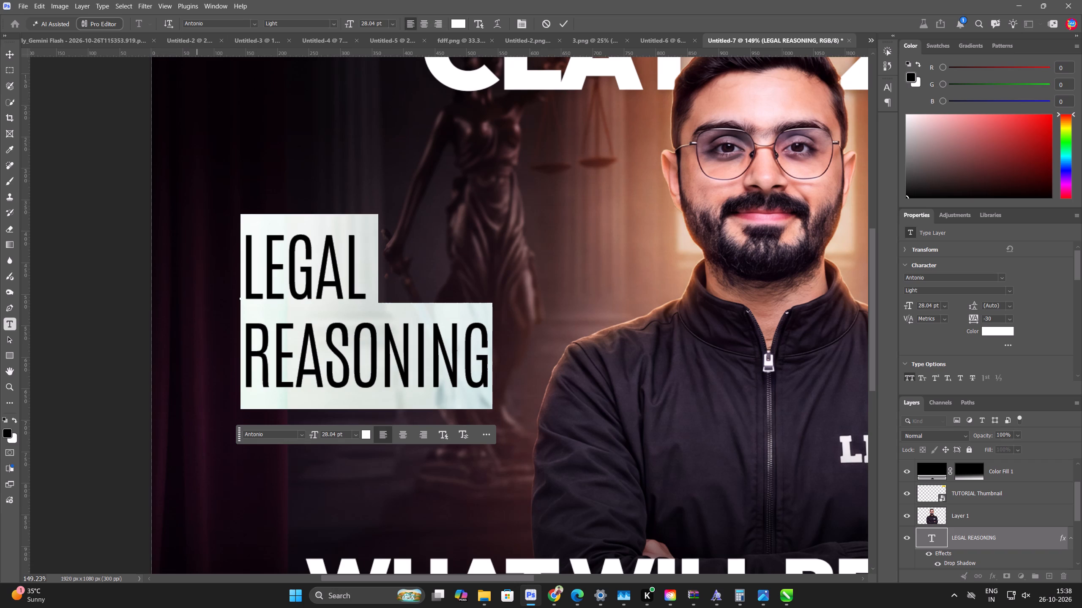
left_click(208, 25)
type("ANT")
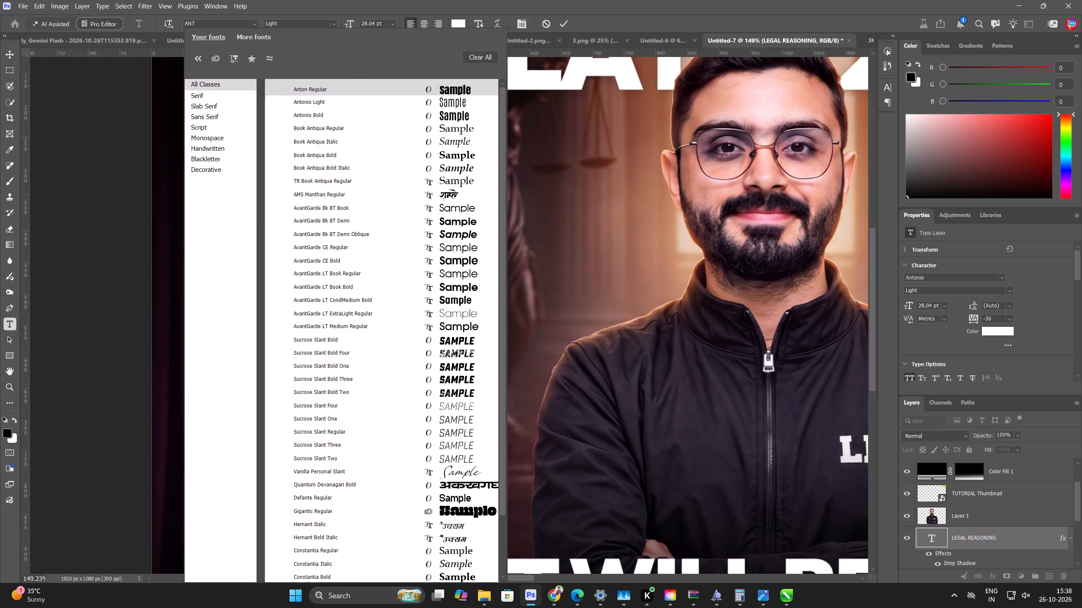
left_click(321, 89)
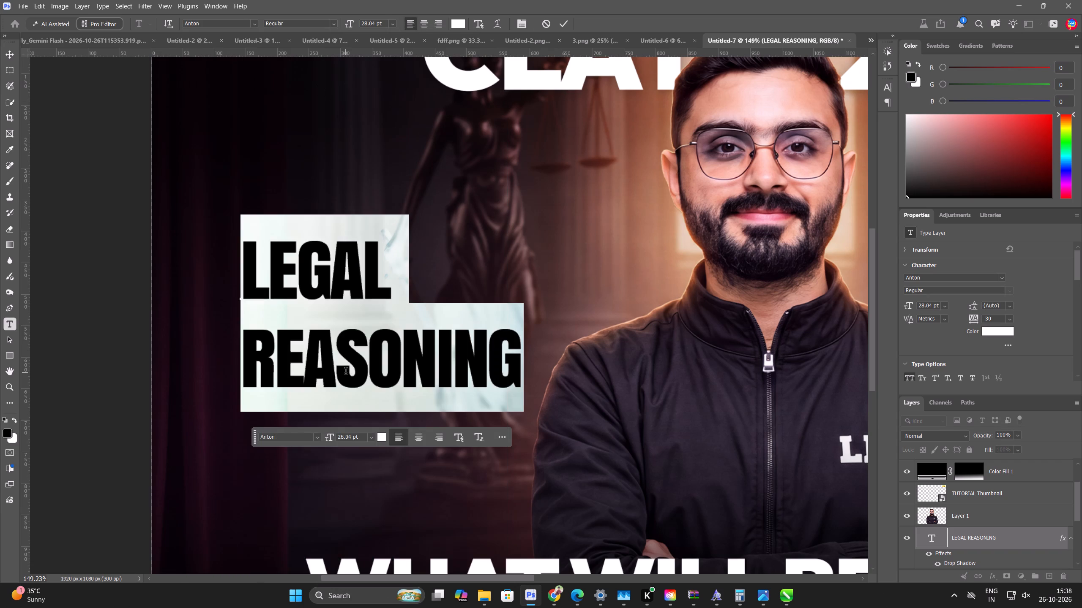
left_click(346, 372)
Cut the word "REASONING" out of the text layer, leaving only "LEGAL".
scroll(340, 346, "up", 3)
left_click_drag(210, 369, 226, 369)
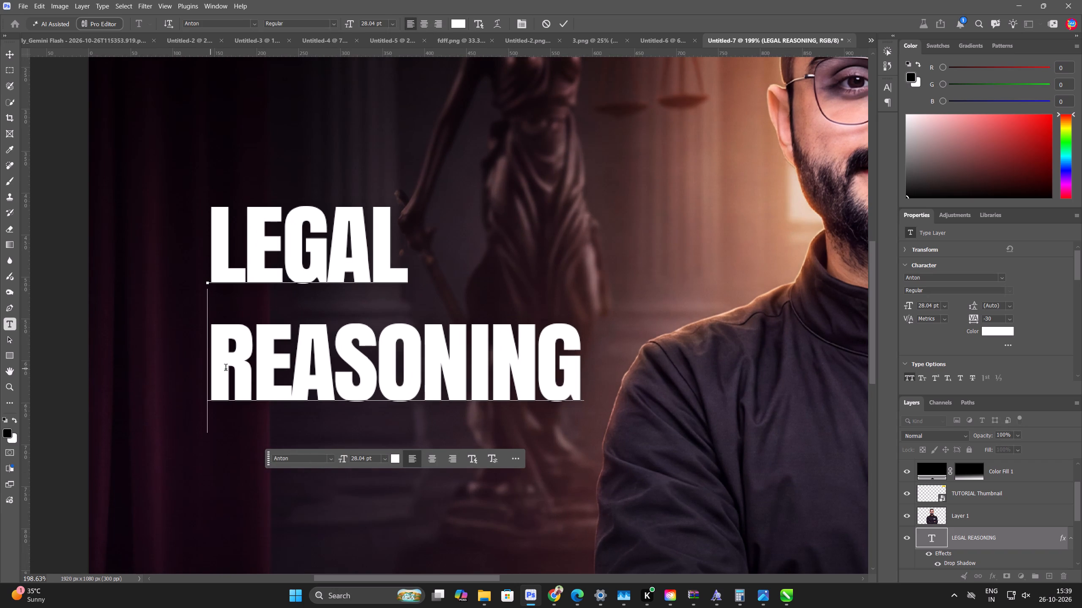
left_click_drag(226, 369, 745, 401)
key("ctrl+x")
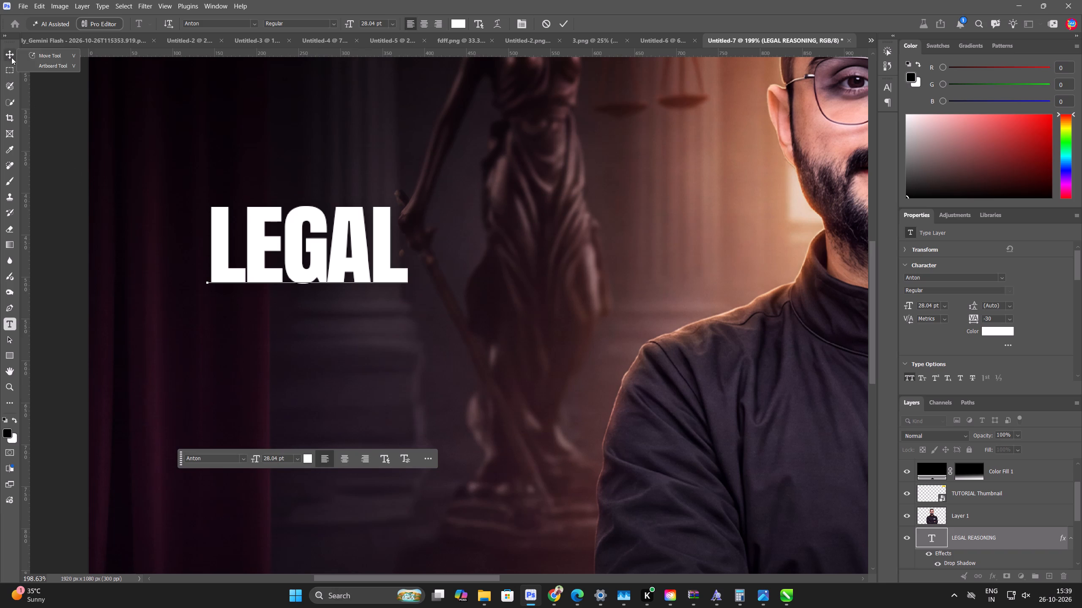
left_click(15, 57)
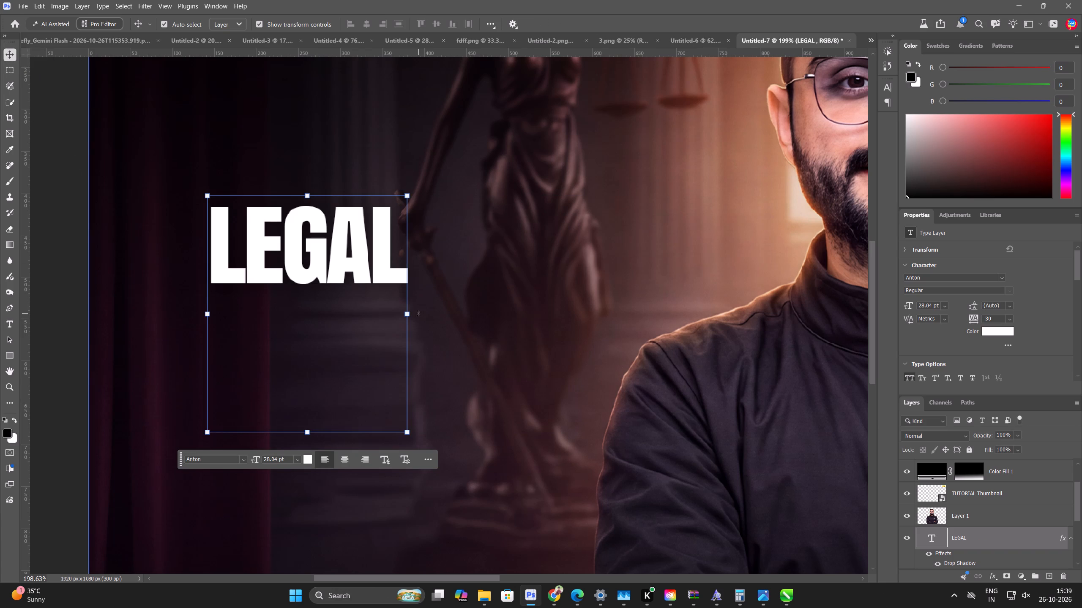
Enlarge the "LEGAL" text to about 48.9 pt and shift it slightly down and left beside the teacher.
left_click_drag(412, 311, 561, 316)
left_click_drag(475, 329, 448, 367)
left_click(625, 17)
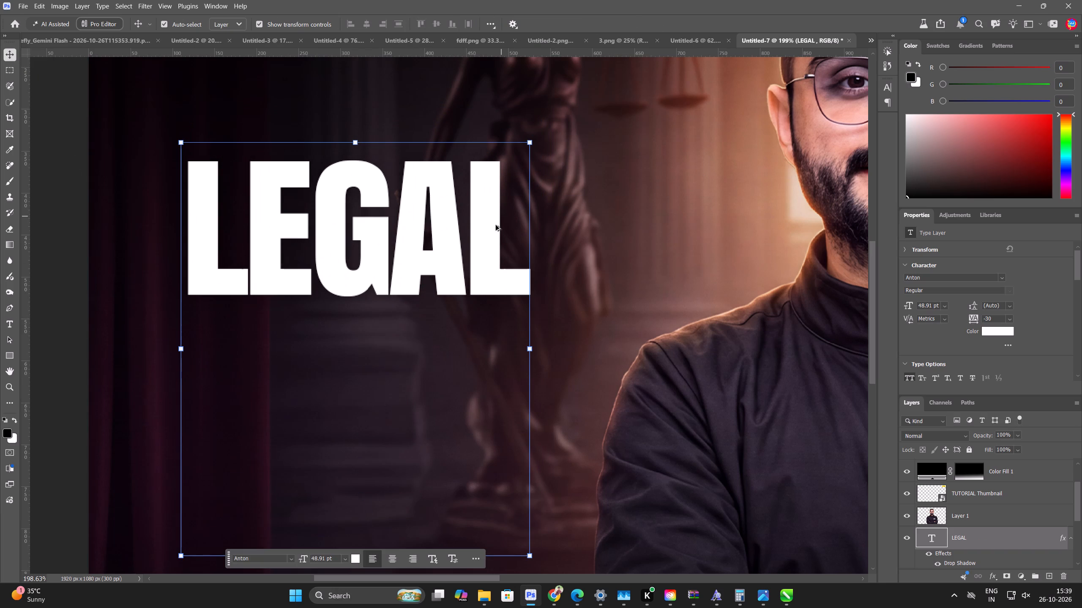
Duplicate the "LEGAL" text directly beneath itself and replace the copy's wording with the cut "REASONING".
left_click_drag(495, 226, 497, 368, "alt")
double_click(497, 368)
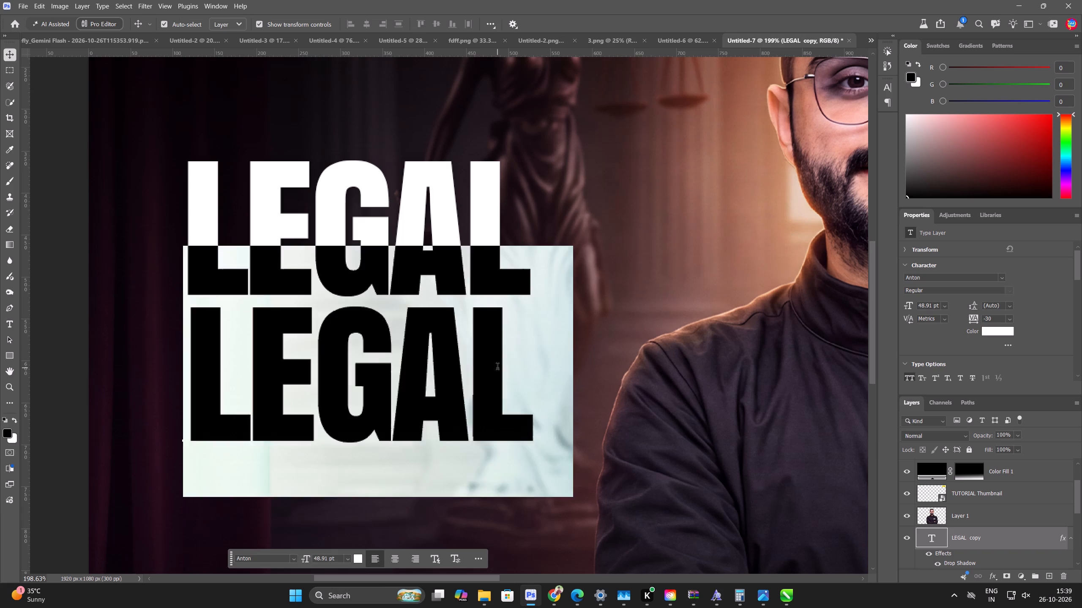
key("ctrl+v")
key("ctrl+a")
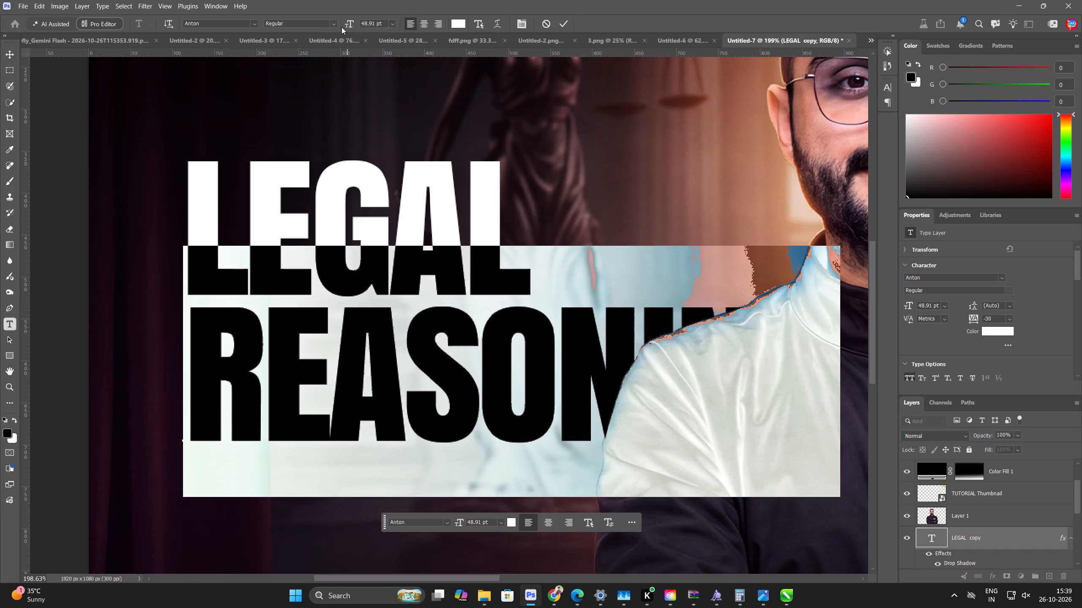
Set the "REASONING" text to 28 pt and move it up close beneath "LEGAL".
left_click_drag(352, 25, 342, 25)
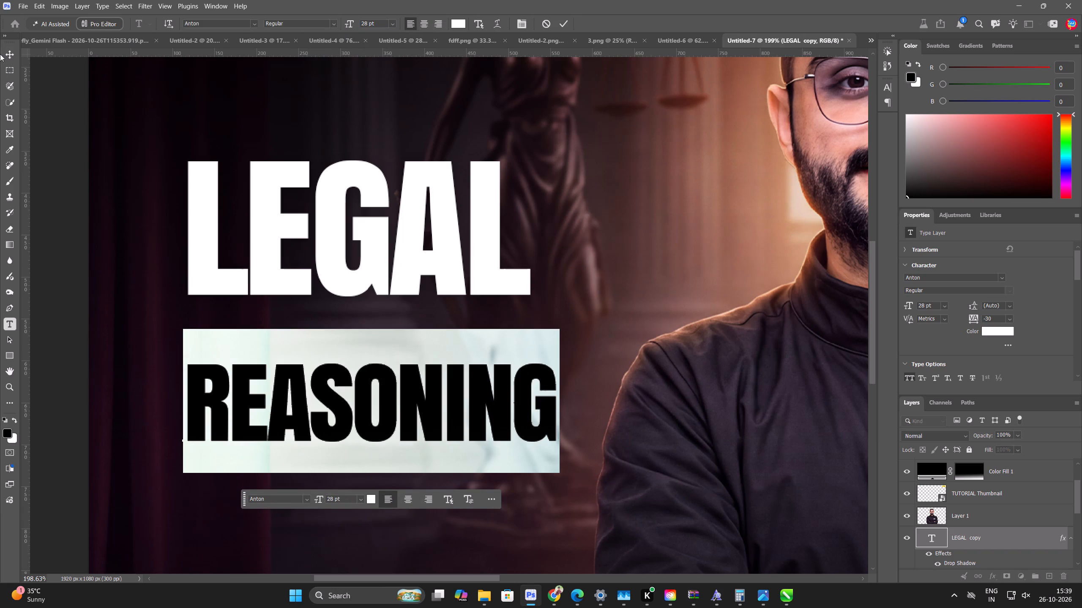
left_click(6, 54)
left_click_drag(378, 404, 381, 352)
scroll(382, 335, "down", 12)
left_click(102, 366)
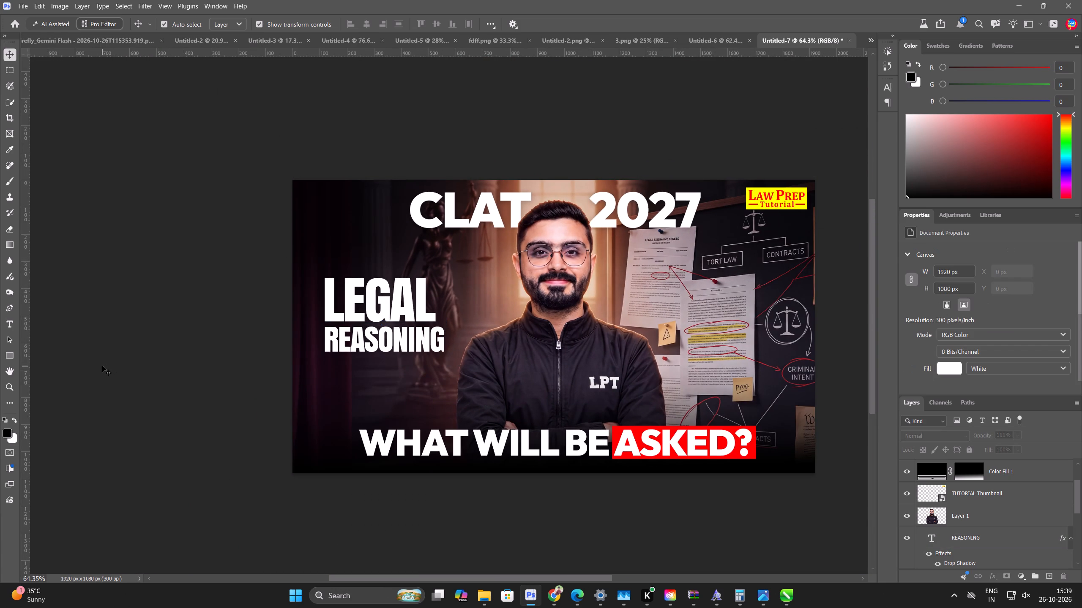
Hide the "CLAT 2027", "REASONING" and "LEGAL" text layers.
key("ctrl+0")
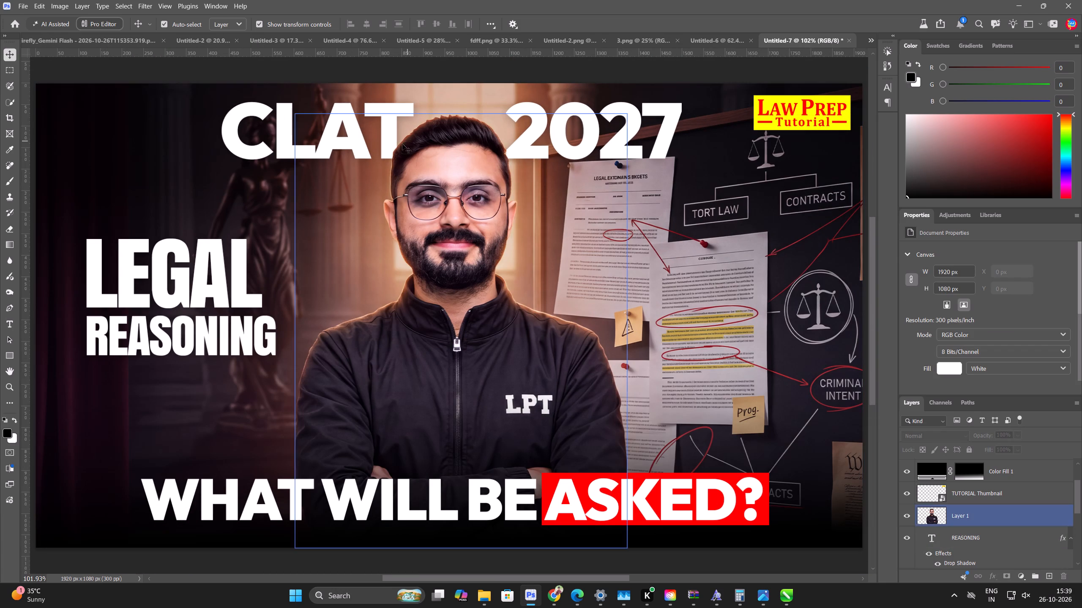
left_click(374, 151)
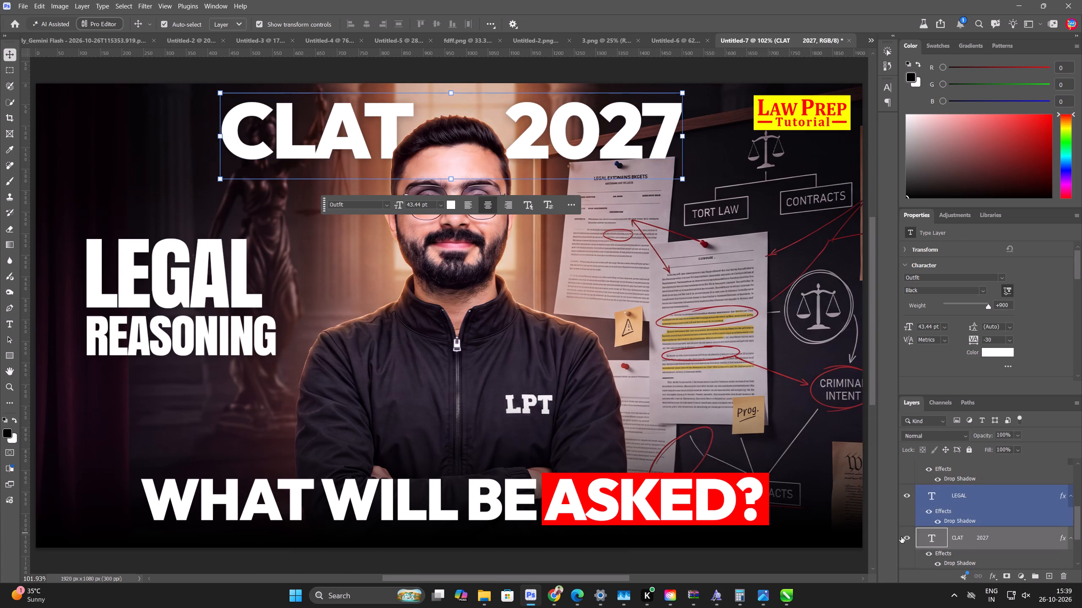
left_click(901, 537)
left_click(228, 325)
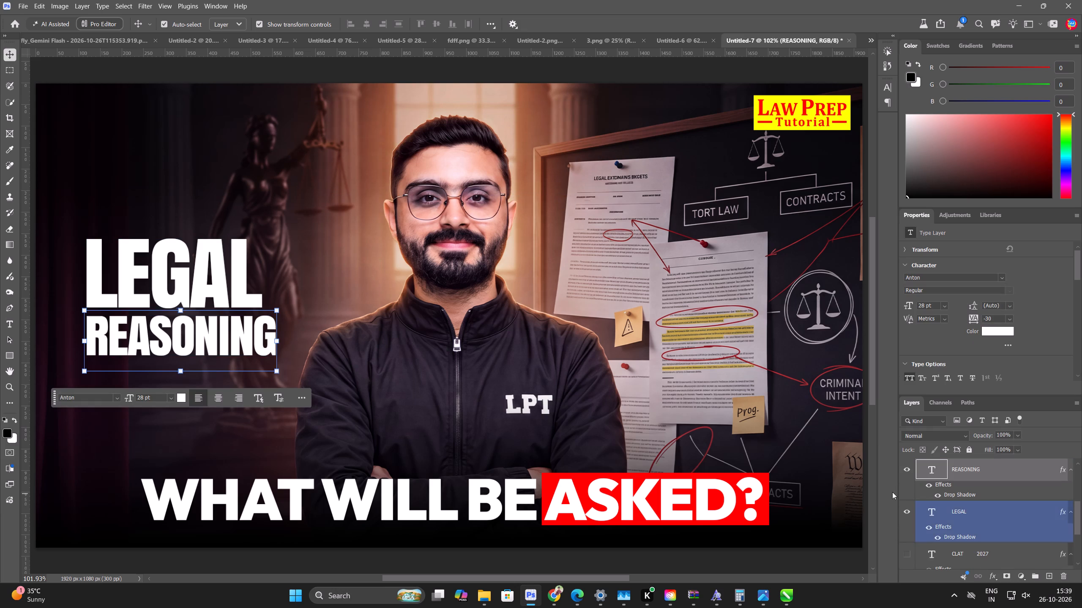
left_click(910, 471)
left_click(903, 509)
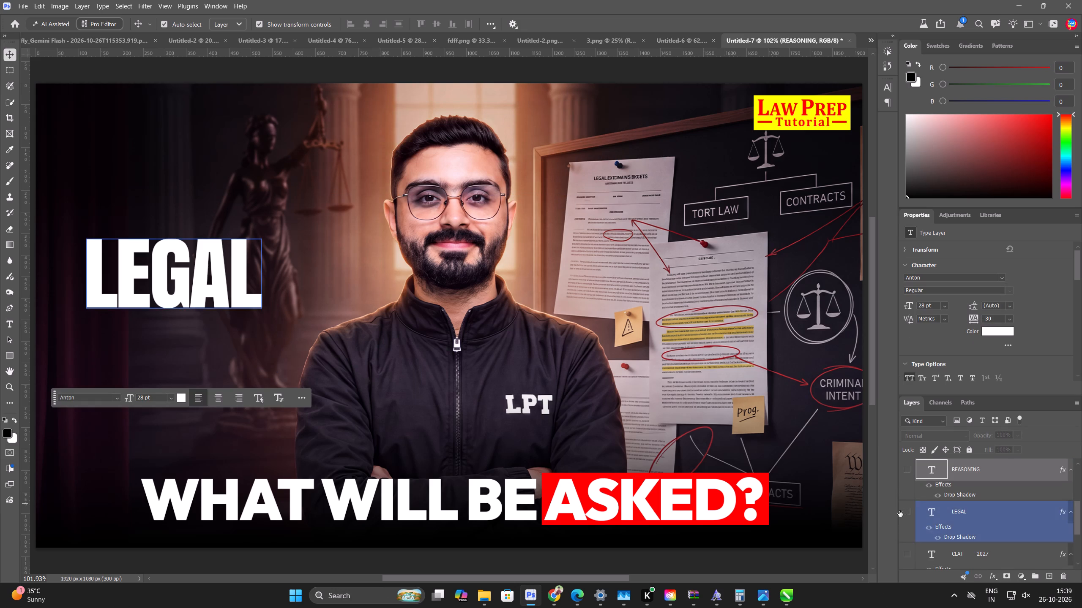
key("ctrl+0")
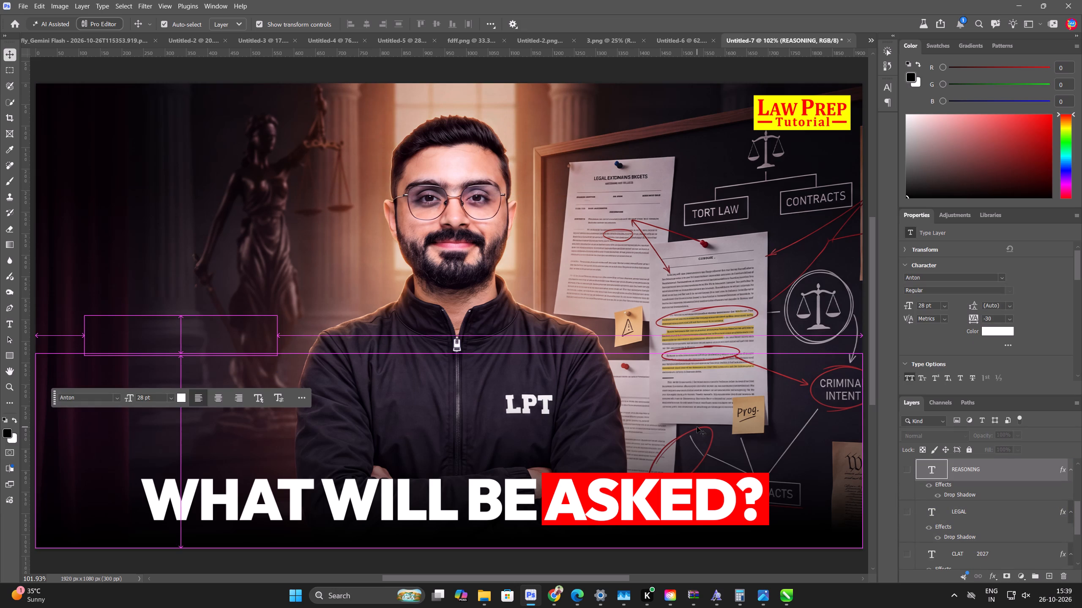
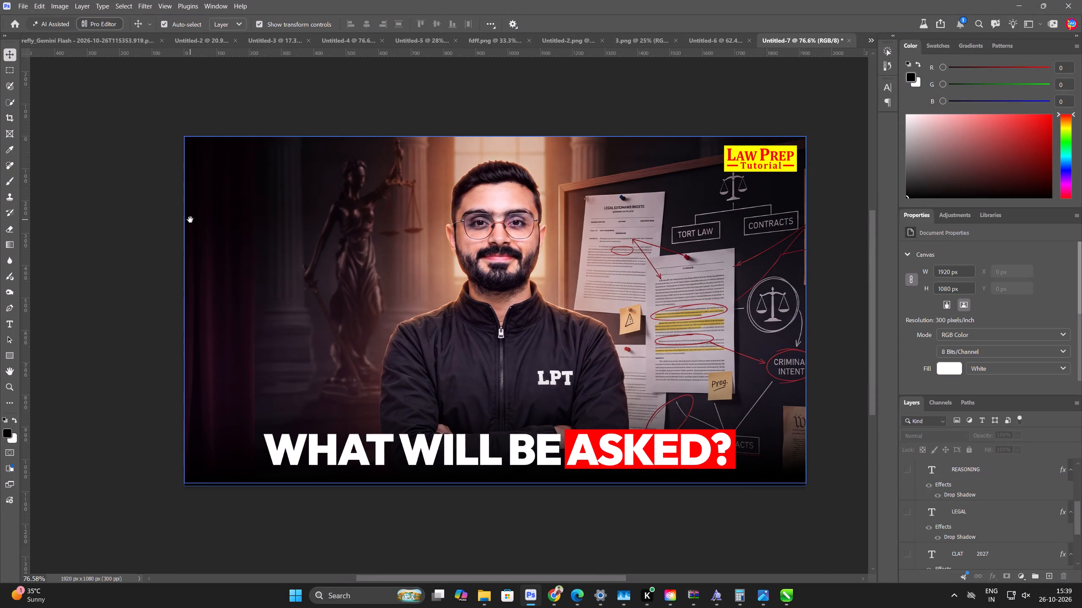
Draw a narrow red vertical bar, about 11 by 172 px, near the canvas's upper-left corner.
left_click_drag(193, 223, 263, 288)
scroll(225, 280, "up", 4)
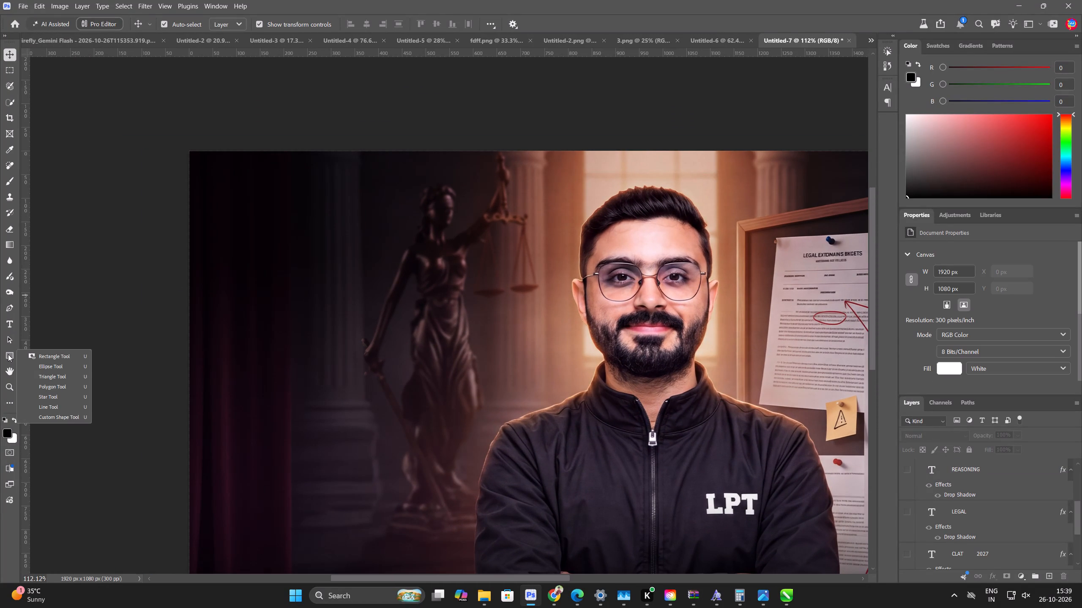
left_click(8, 354)
scroll(366, 180, "up", 10)
left_click_drag(95, 114, 142, 304)
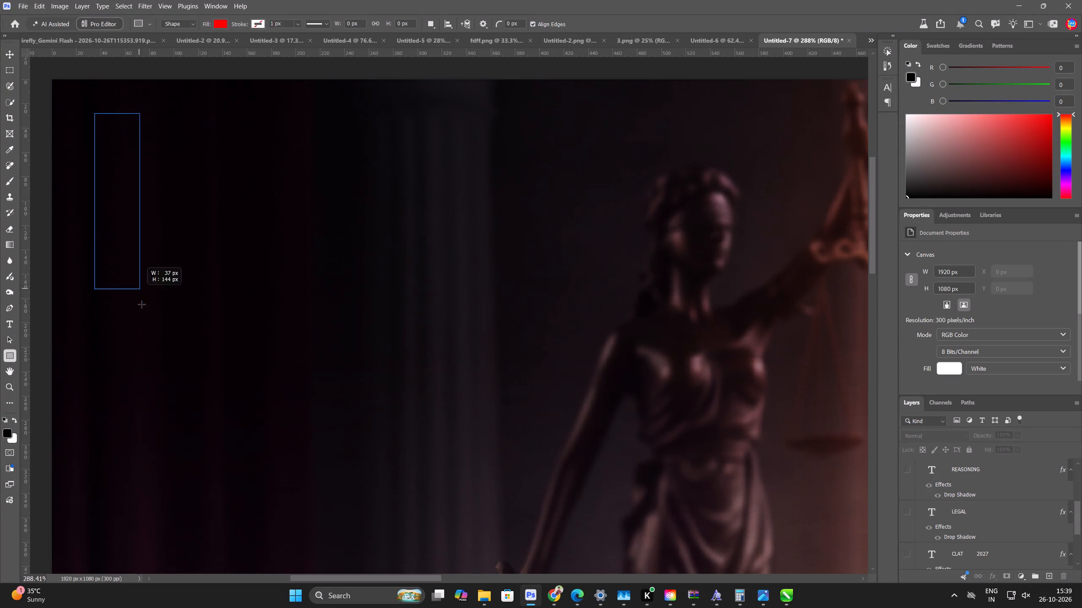
left_click_drag(142, 304, 108, 322)
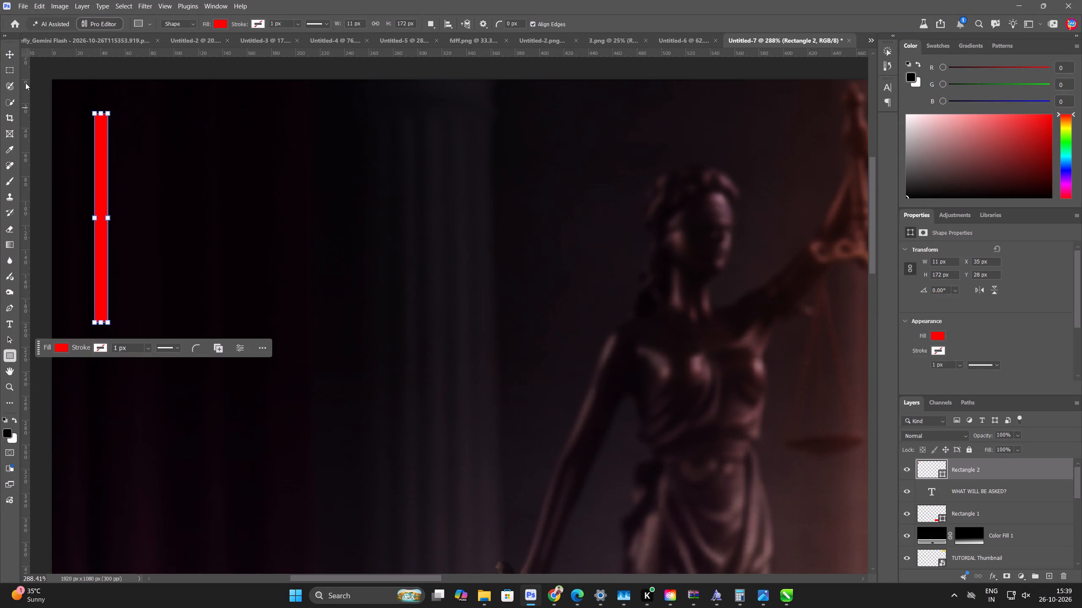
left_click(11, 54)
left_click(189, 162)
Duplicate the "WHAT WILL BE ASKED?" text up to the top of the thumbnail and replace the copy's wording with "CLAT 2027".
scroll(191, 167, "down", 7)
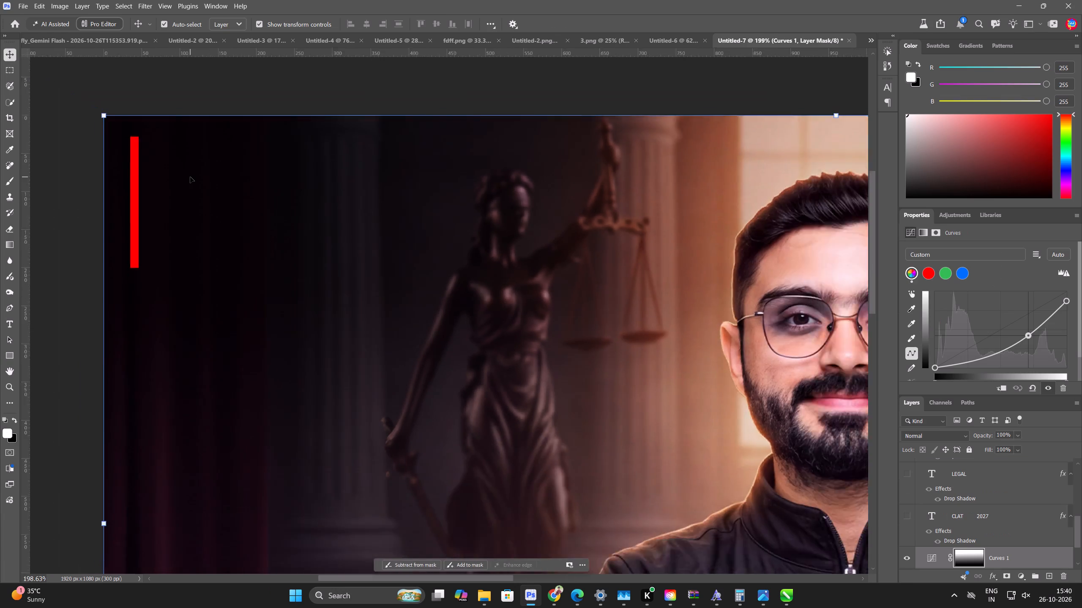
scroll(190, 177, "down", 7)
left_click_drag(337, 469, 295, 299, "alt")
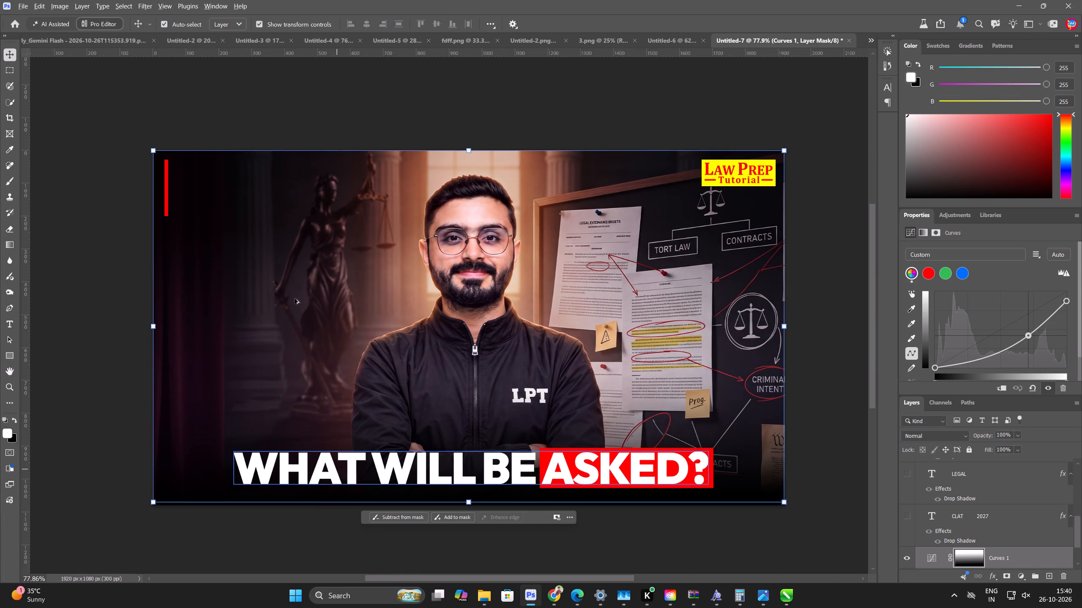
left_click_drag(295, 299, 290, 191, "alt")
double_click(290, 191)
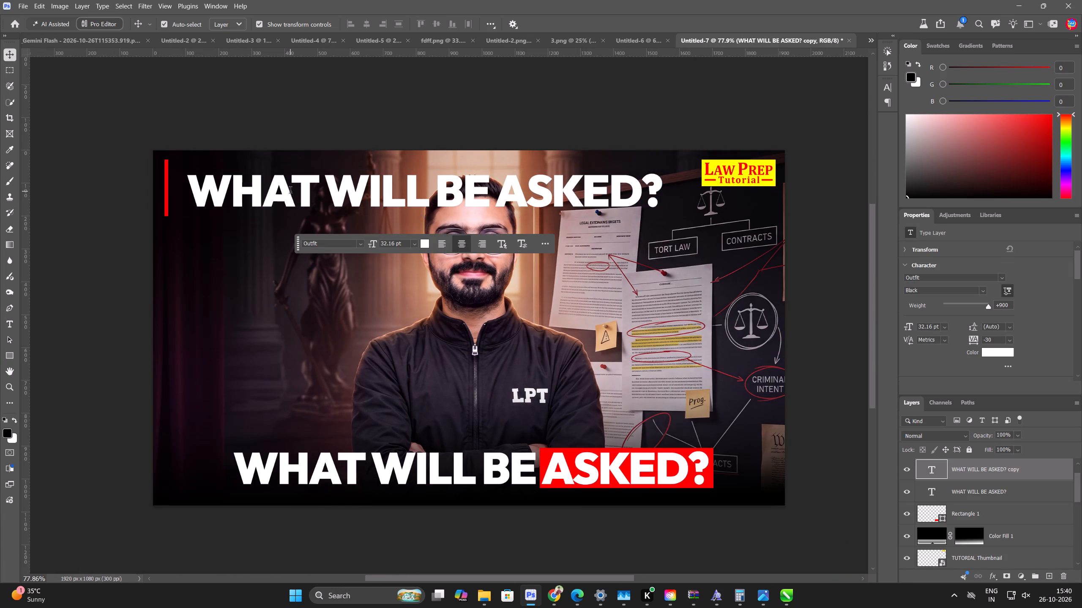
type("CLAT 2027")
key("ctrl+a")
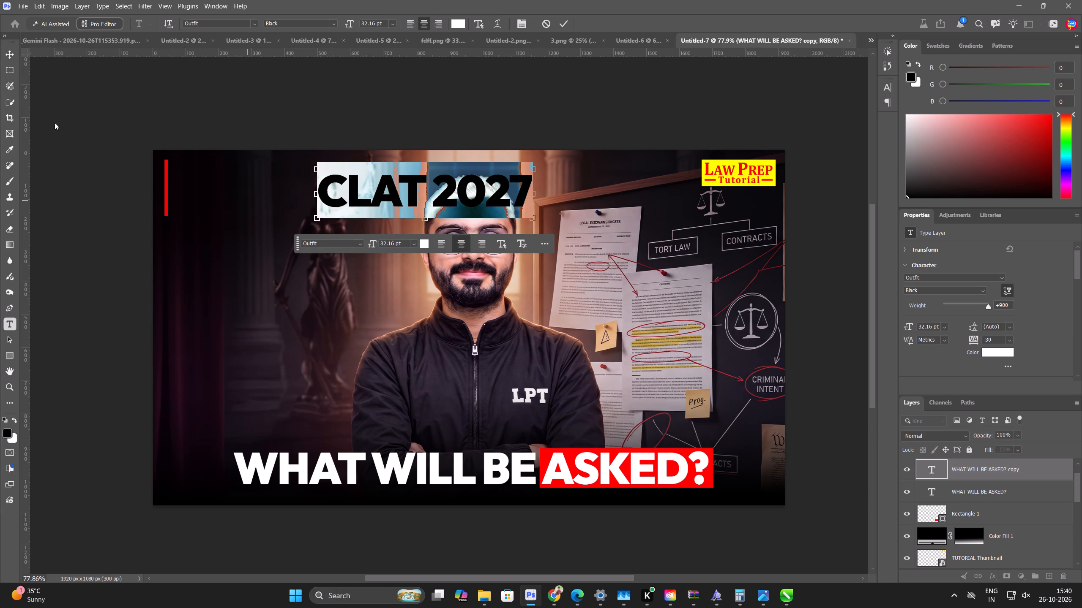
left_click(8, 54)
Move the "CLAT 2027" text into the canvas's upper-left corner, just beside the red bar.
scroll(183, 45, "up", 7)
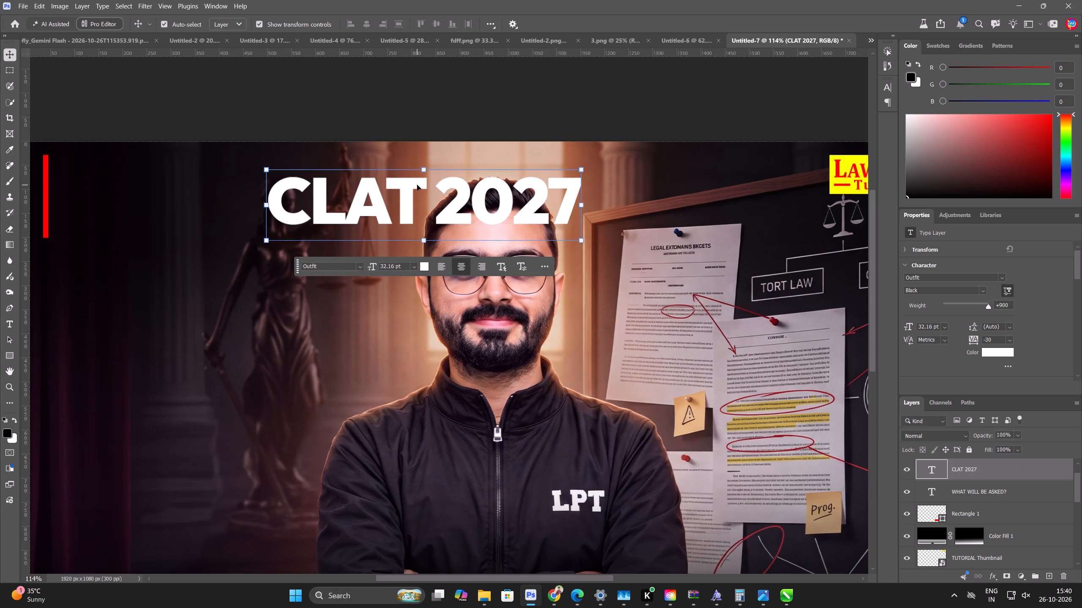
left_click_drag(411, 185, 204, 179)
scroll(291, 200, "down", 4)
left_click_drag(182, 111, 171, 119)
scroll(138, 134, "up", 6)
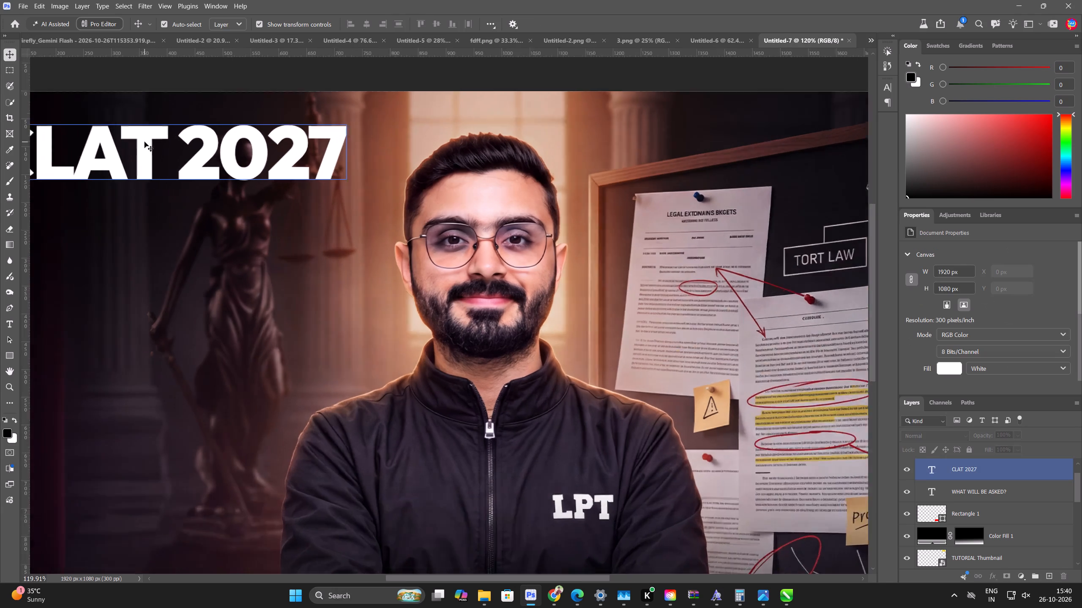
Scale the red bar down to about 8 by 130 px and place it close against the start of "CLAT 2027".
scroll(145, 142, "up", 2)
key("space")
key("space")
key("space")
key("space")
key("space")
key("space")
key("space")
key("space")
key("space")
key("space")
key("space")
key("space")
key("space")
key("space")
key("space")
key("space")
key("space")
left_click_drag(276, 209, 609, 293)
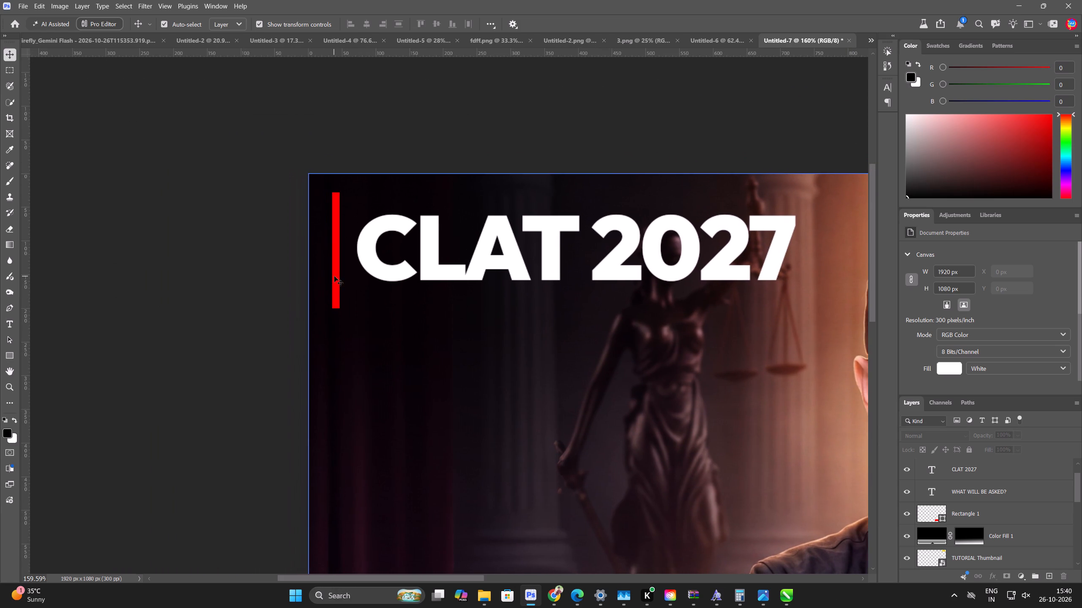
left_click(334, 276)
left_click_drag(334, 311, 335, 281)
scroll(327, 259, "up", 4)
left_click_drag(339, 261, 350, 277)
left_click(628, 20)
scroll(490, 132, "down", 5)
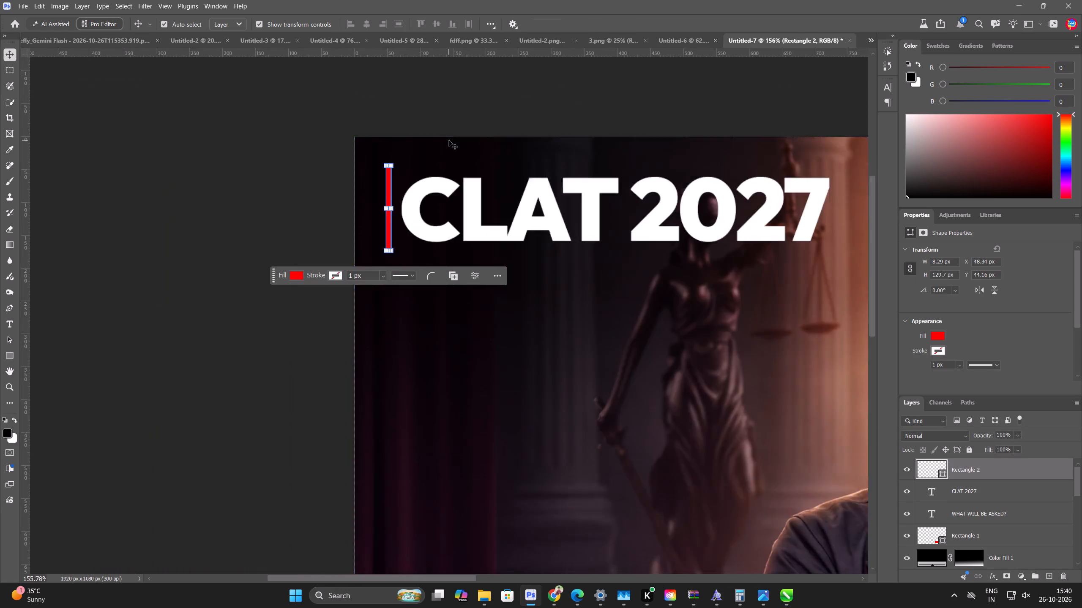
scroll(449, 140, "down", 12)
left_click(303, 220)
Enlarge the "WHAT WILL BE ASKED?" text together with its red highlight box, bringing the box to about 619 by 143 px.
key("ctrl+0")
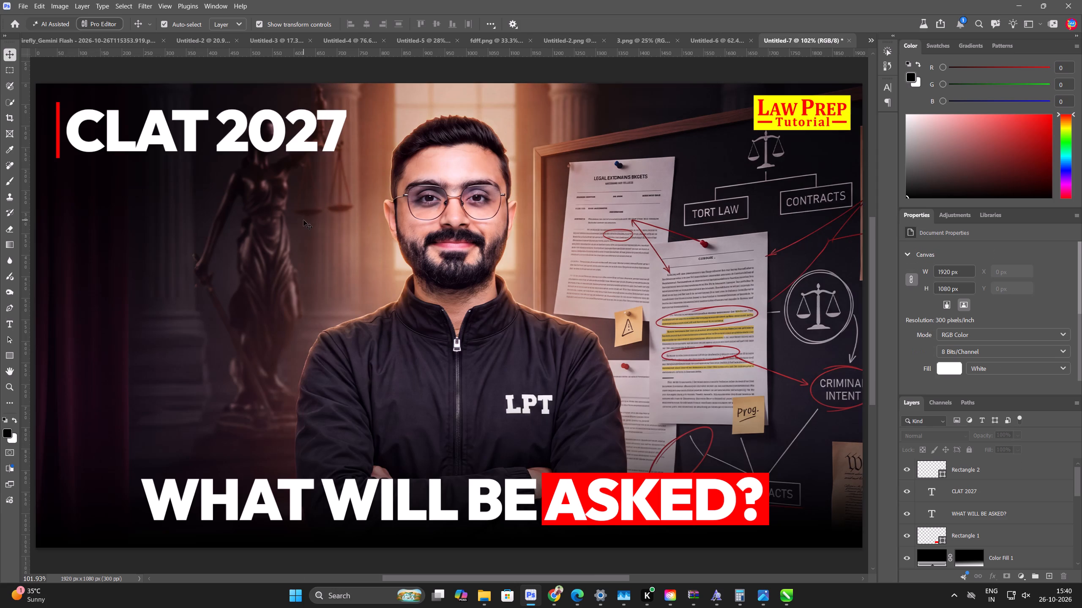
left_click(503, 492)
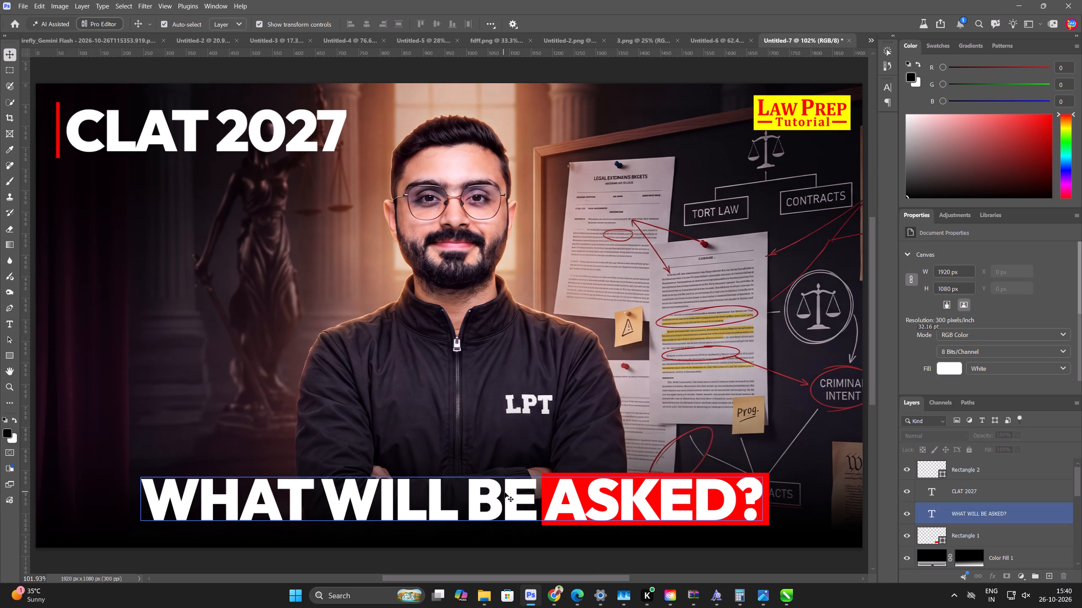
scroll(584, 483, "up", 4)
left_click(993, 540, "ctrl")
scroll(621, 326, "down", 5)
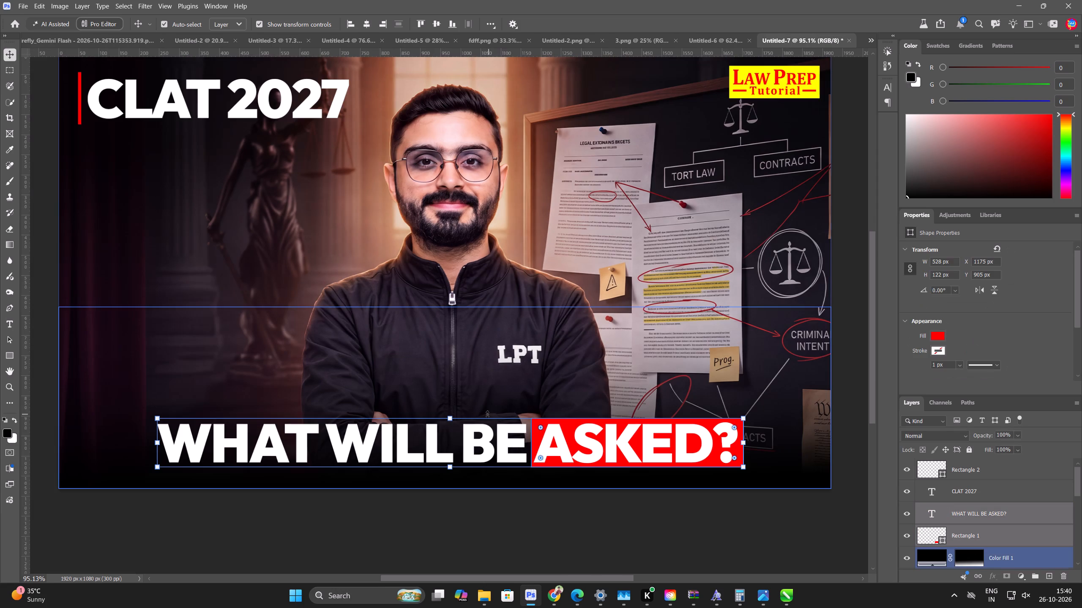
left_click_drag(449, 418, 462, 410)
key("Return")
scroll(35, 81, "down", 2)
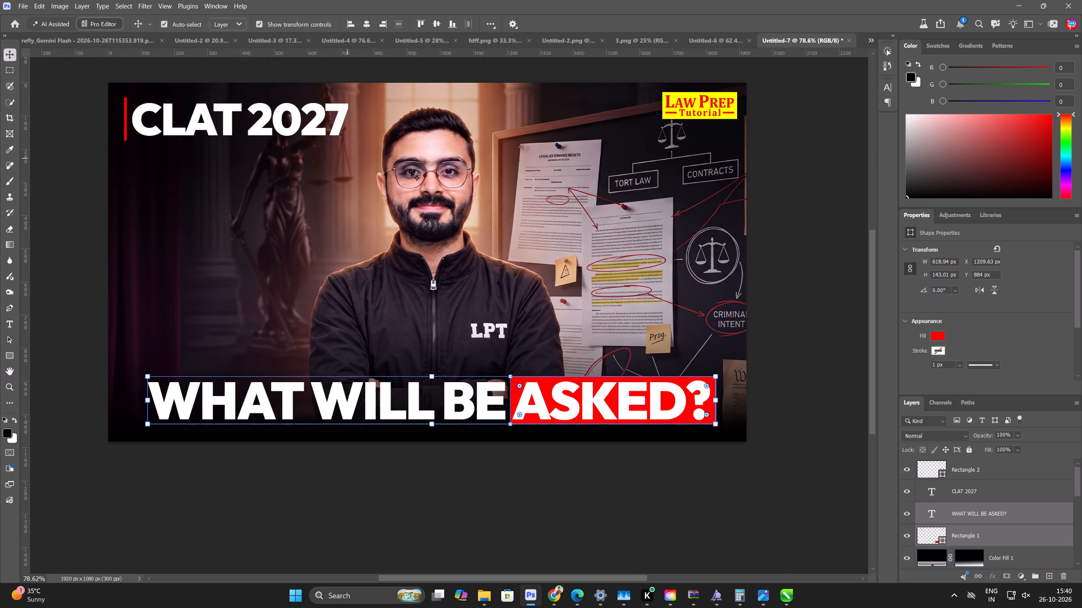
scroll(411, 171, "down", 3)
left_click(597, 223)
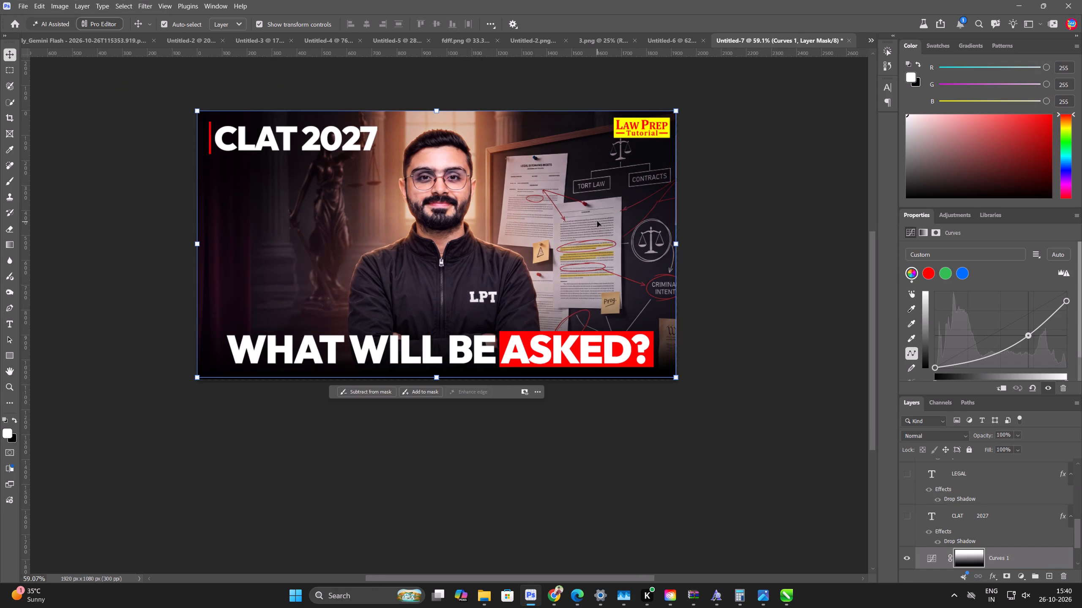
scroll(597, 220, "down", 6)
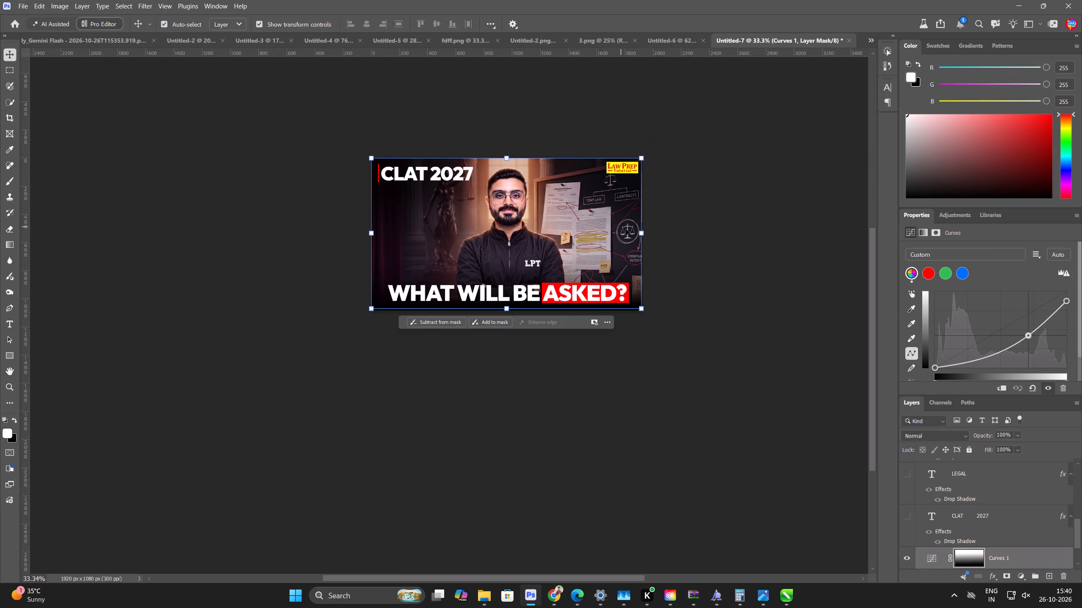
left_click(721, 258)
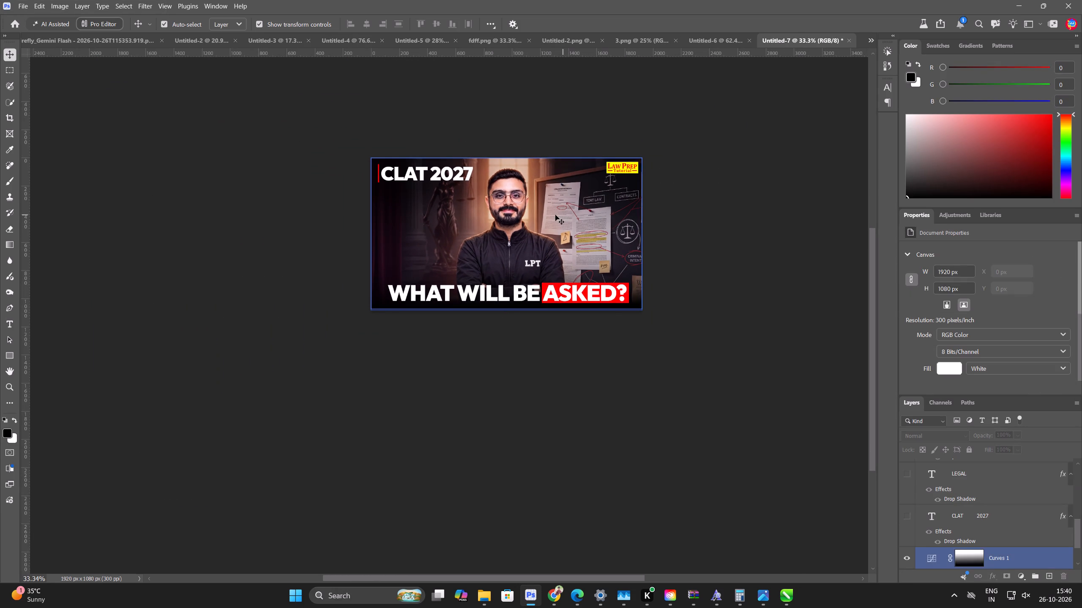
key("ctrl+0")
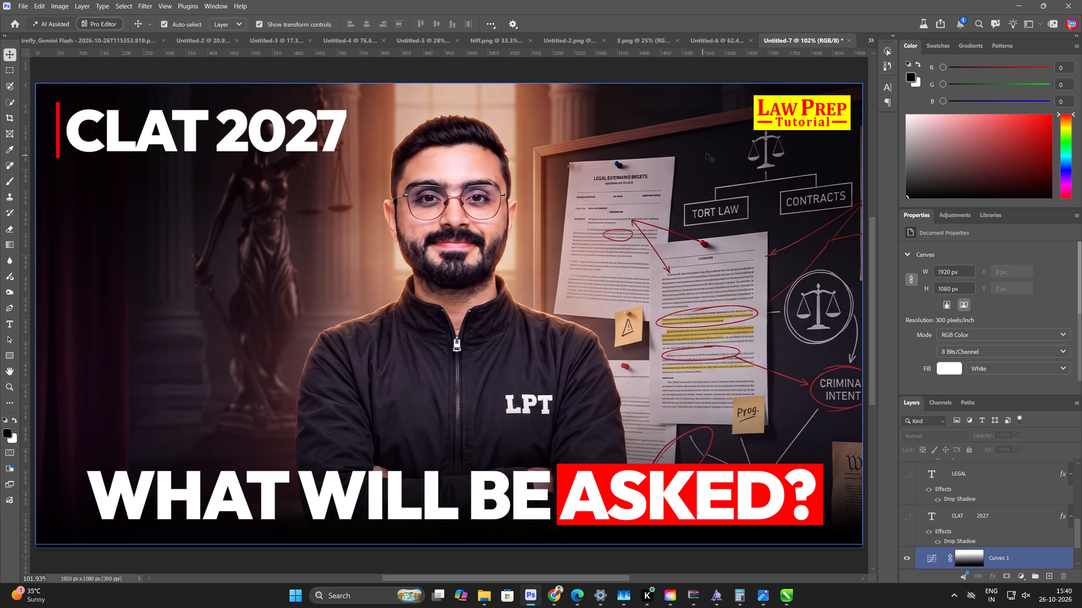
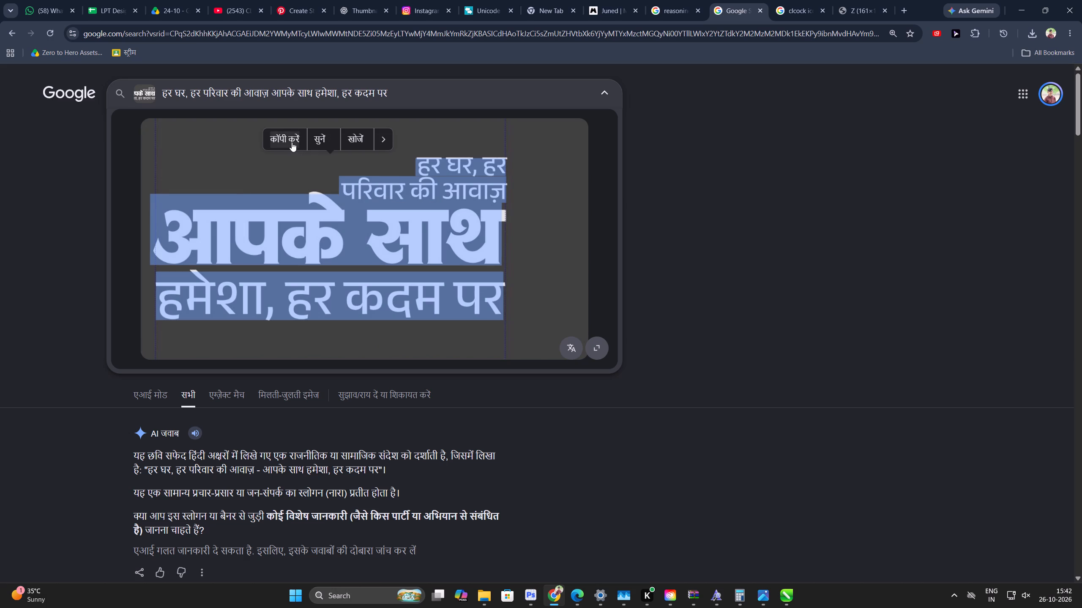
Switch to THUMBNAIL.cdr in CorelDRAW, ungroup the talk-show caption from its red box, and copy its text into the empty area below the artboard.
left_click(786, 599)
scroll(704, 452, "down", 10)
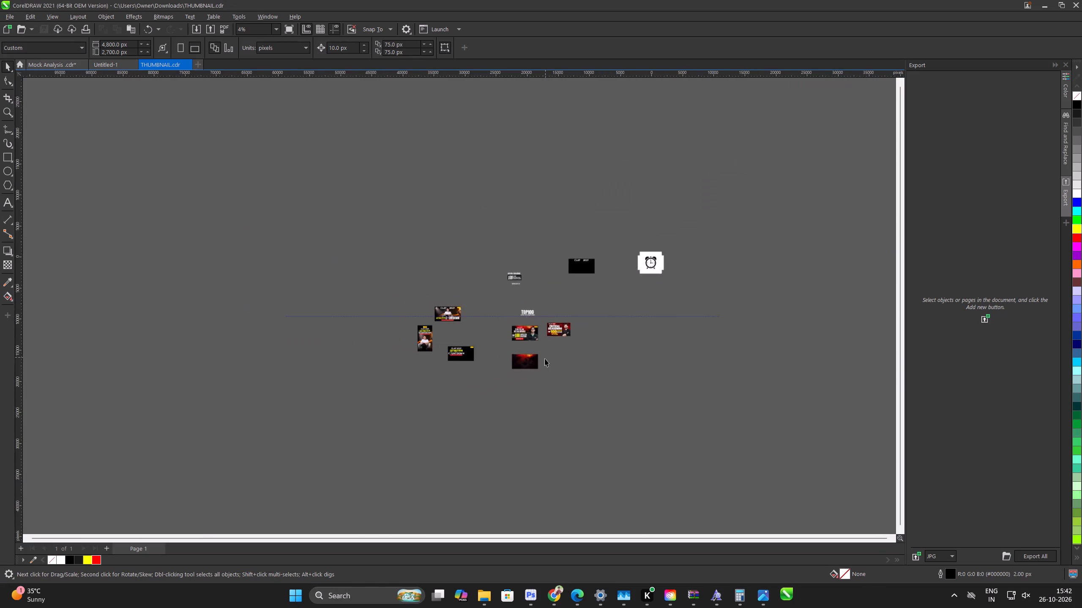
scroll(542, 363, "up", 11)
left_click(410, 372)
scroll(402, 355, "up", 9)
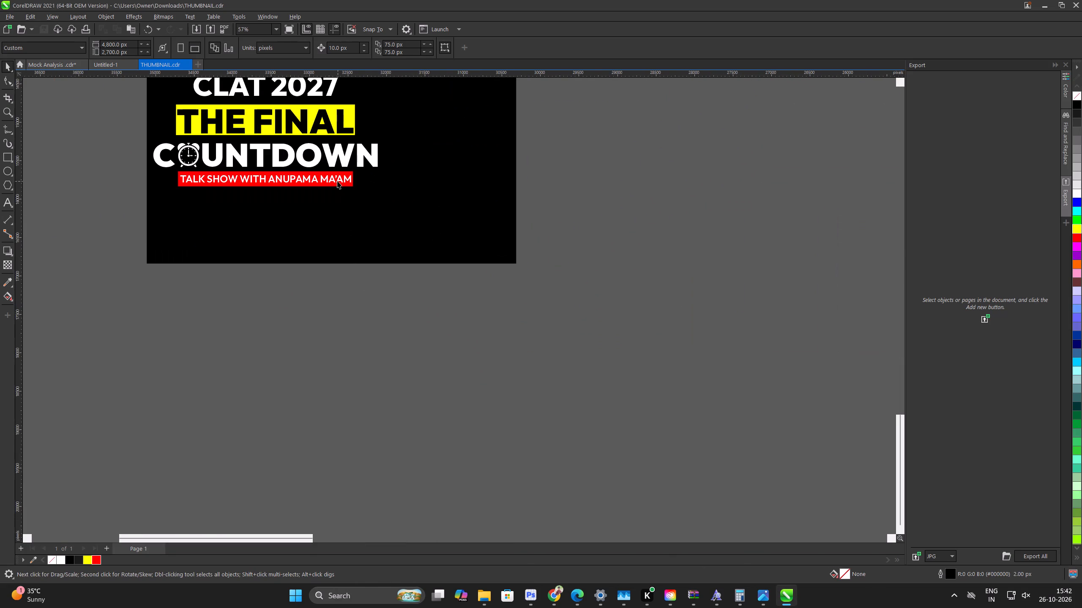
left_click_drag(337, 181, 378, 375)
key("ctrl+z")
key("ctrl+u")
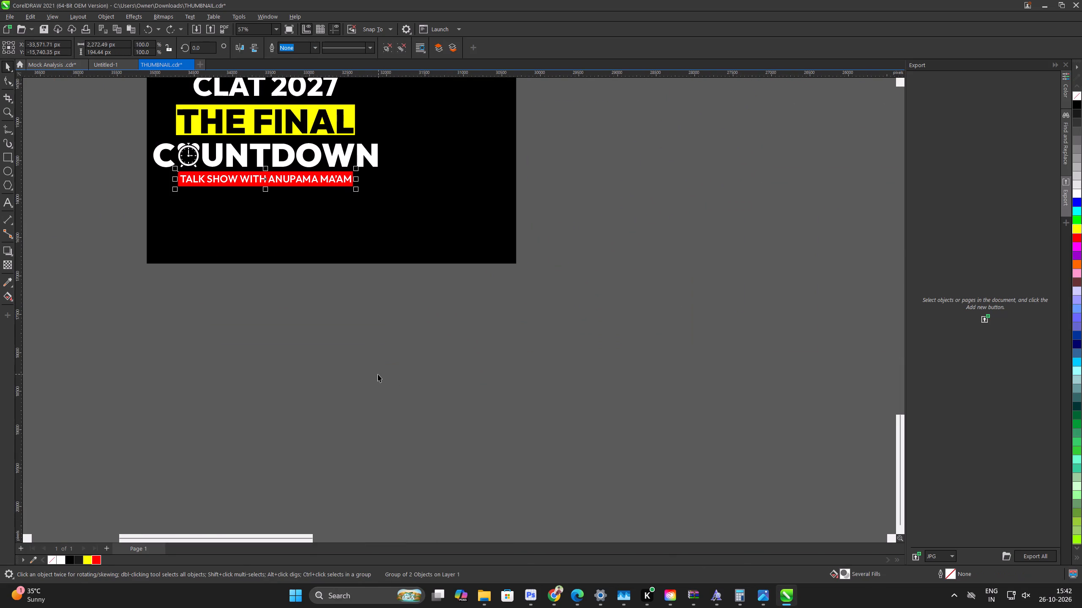
key("ctrl+u")
left_click_drag(378, 374, 377, 352, "ctrl")
left_click_drag(333, 183, 385, 406)
right_click(385, 406)
Set the copied caption's font to Poppins and replace its wording with the copied slogan "हर घर, हर परिवार की आवाज़ आपके साथ हमेशा, हर कदम पर".
double_click(385, 406)
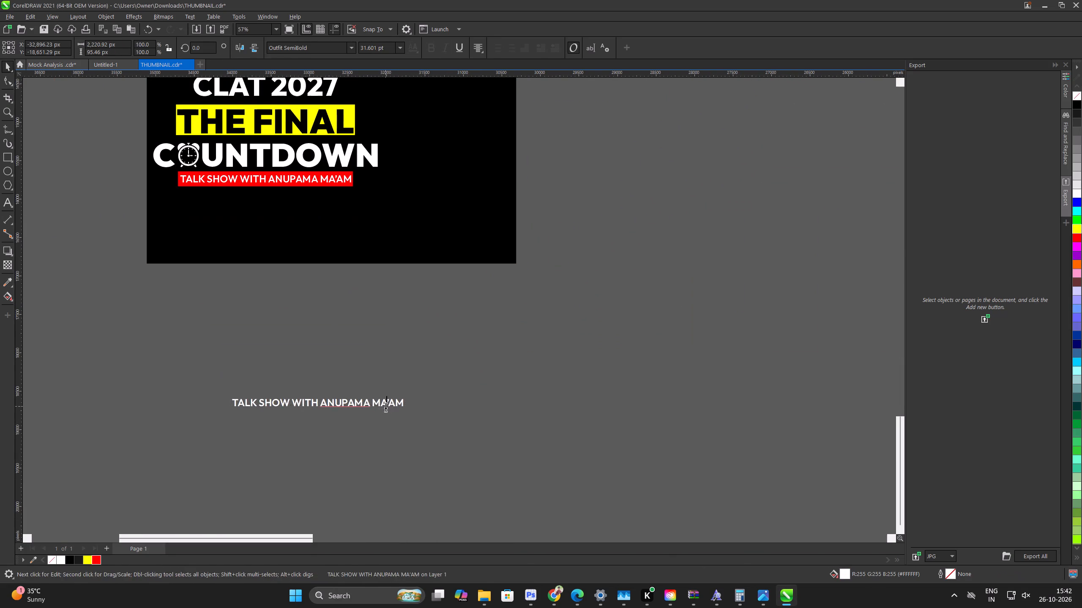
key("ctrl+a")
left_click(335, 49)
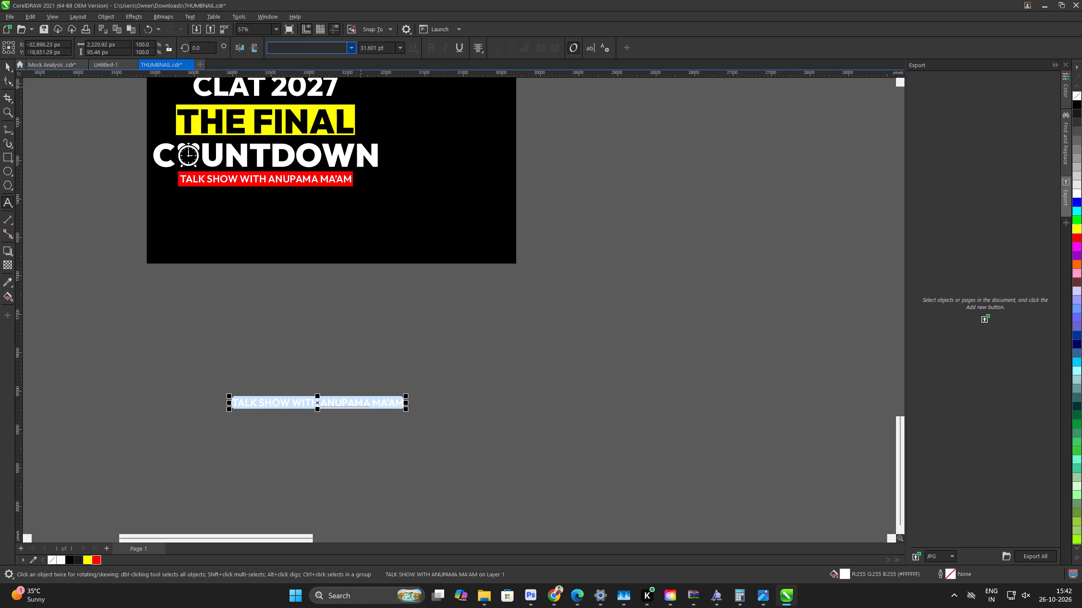
type("POP")
key("Return")
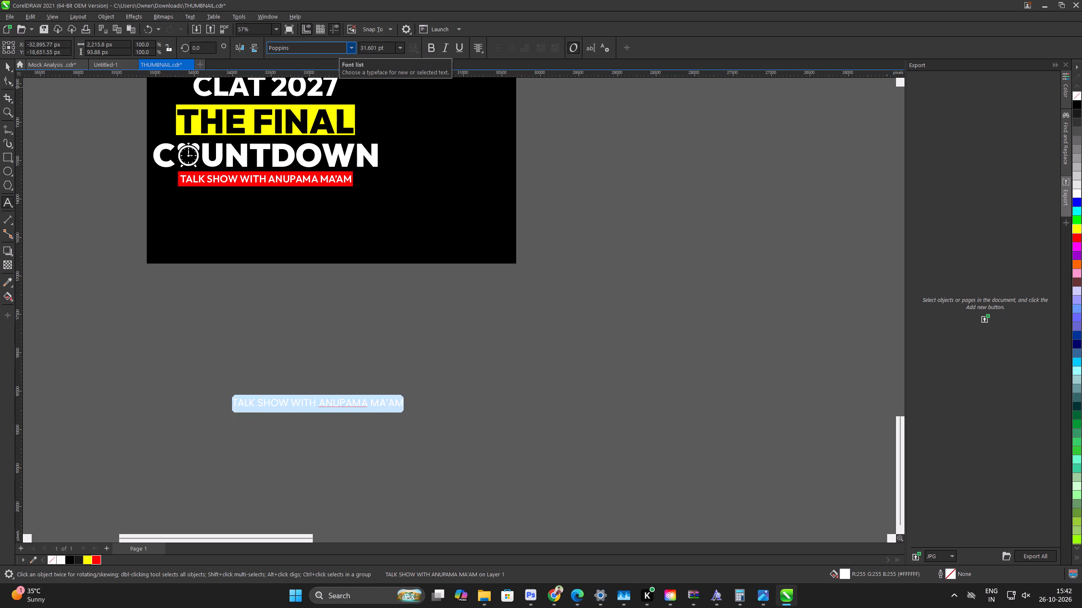
key("ctrl+v")
key("ctrl+a")
Tighten the character spacing of the Hindi slogan with the Shape tool, narrowing the text to about 1,536 px.
scroll(342, 459, "up", 8)
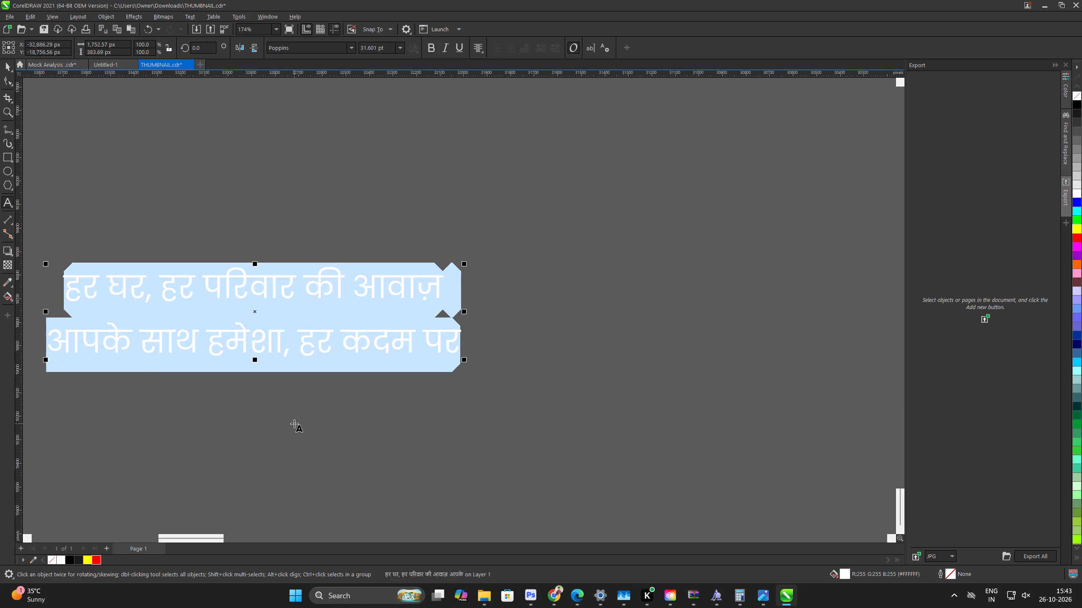
left_click_drag(12, 82, 16, 84)
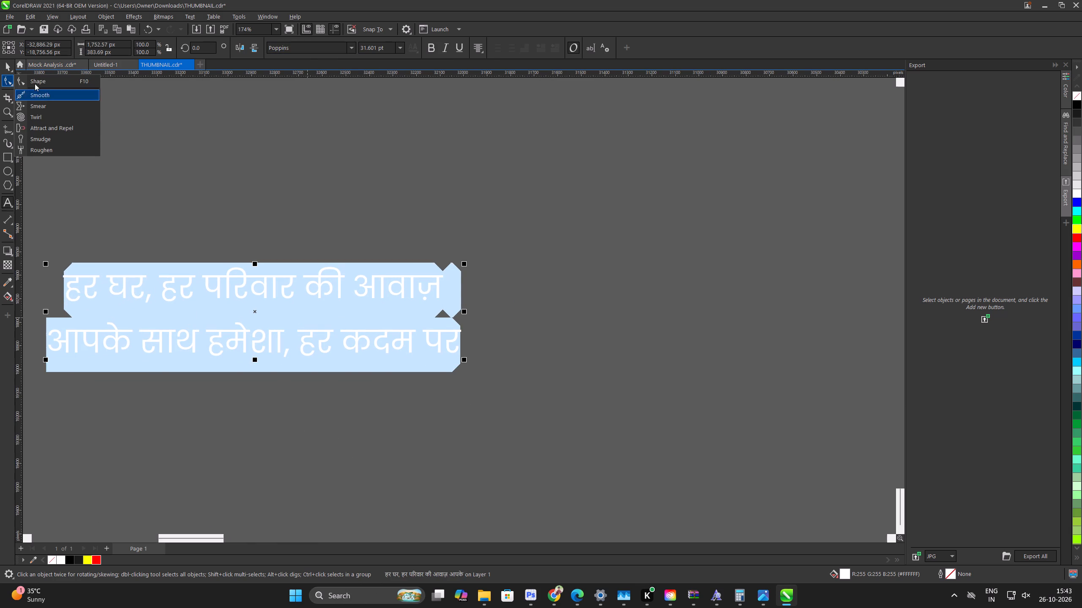
left_click_drag(39, 83, 58, 96)
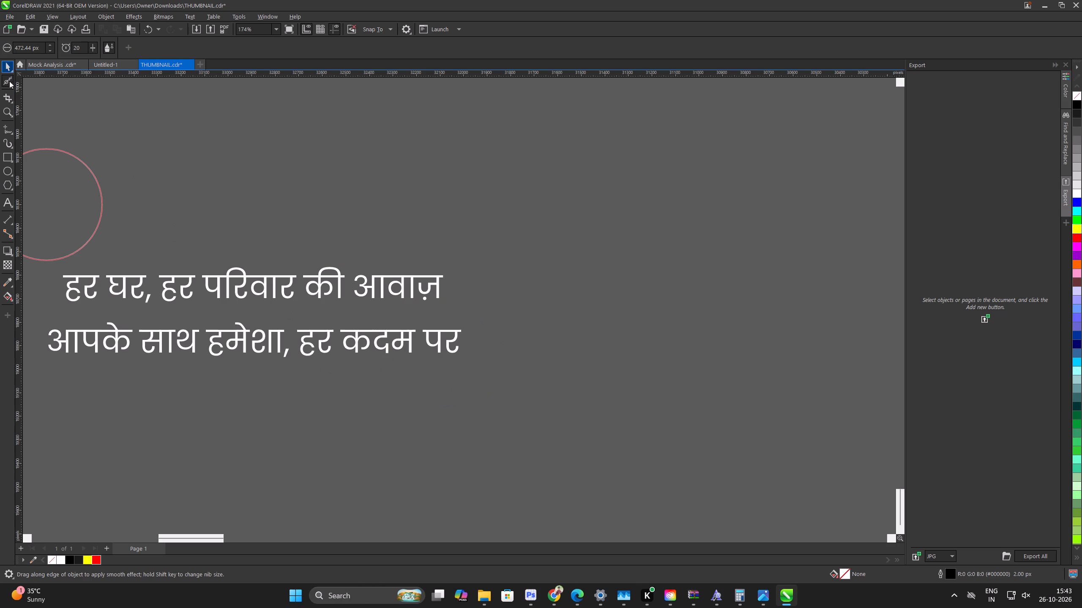
left_click_drag(11, 81, 34, 85)
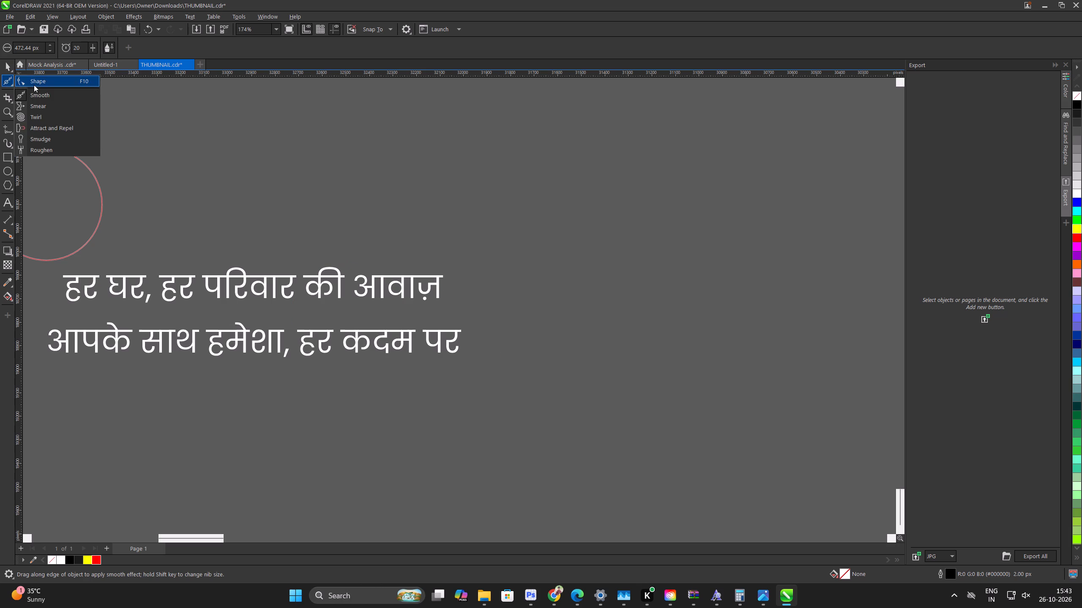
left_click_drag(34, 85, 37, 86)
left_click(435, 344)
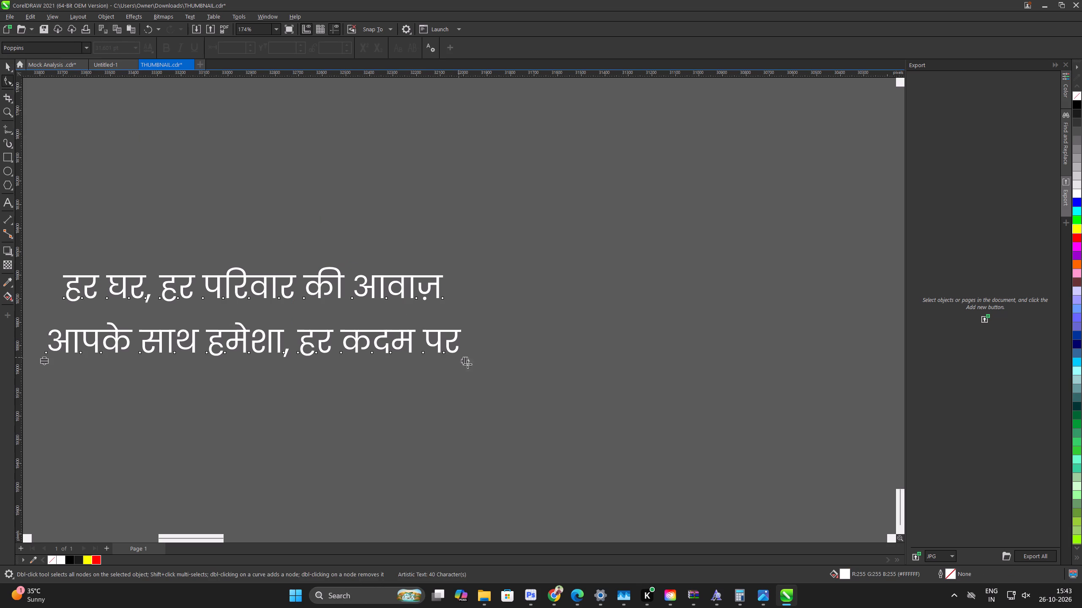
left_click_drag(467, 363, 359, 379)
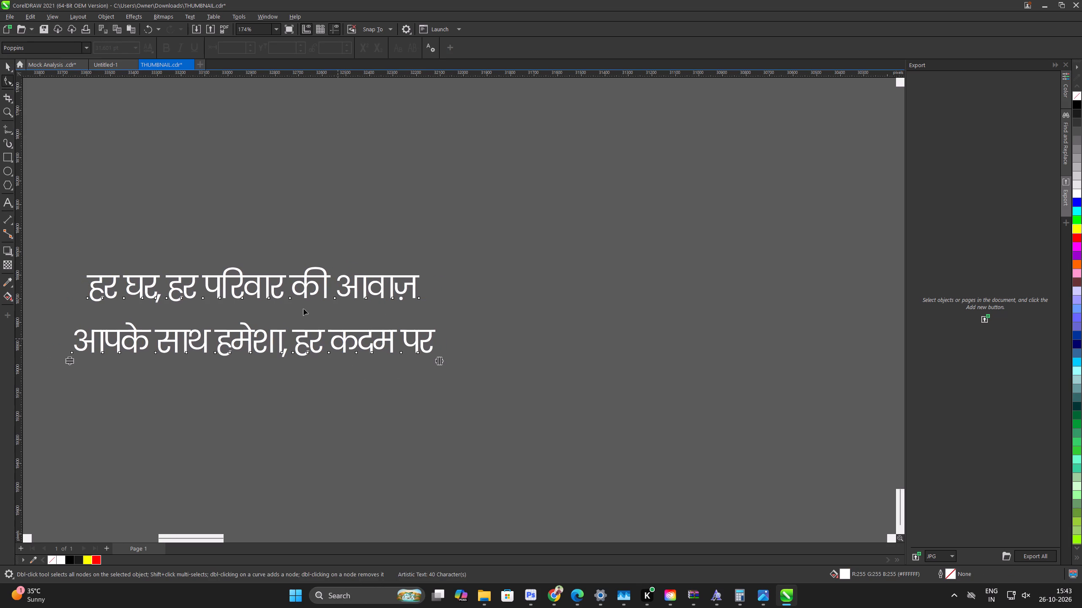
left_click_drag(4, 67, 25, 72)
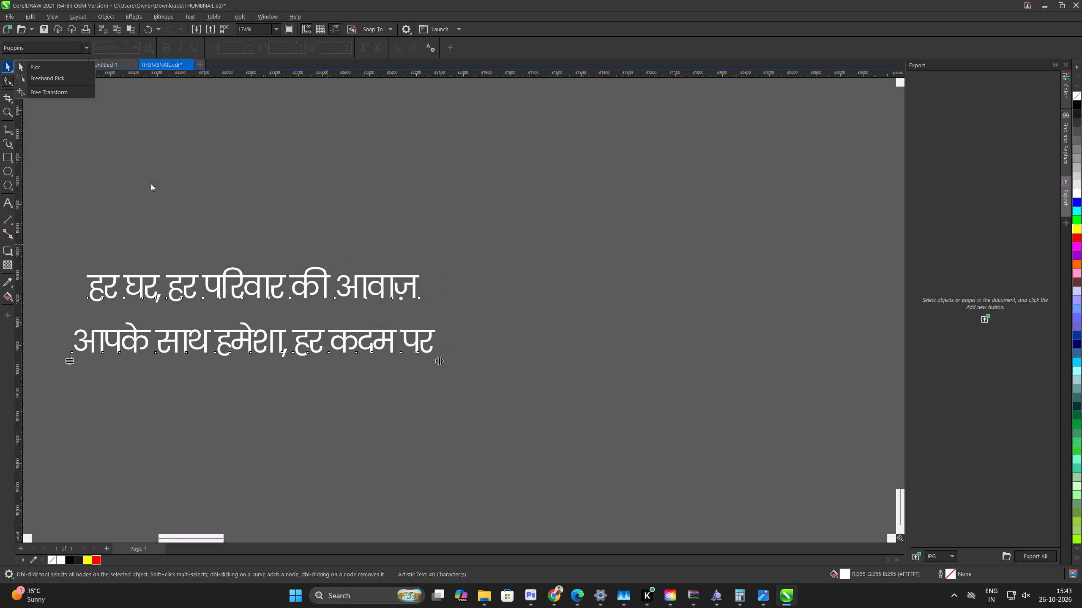
left_click(69, 73)
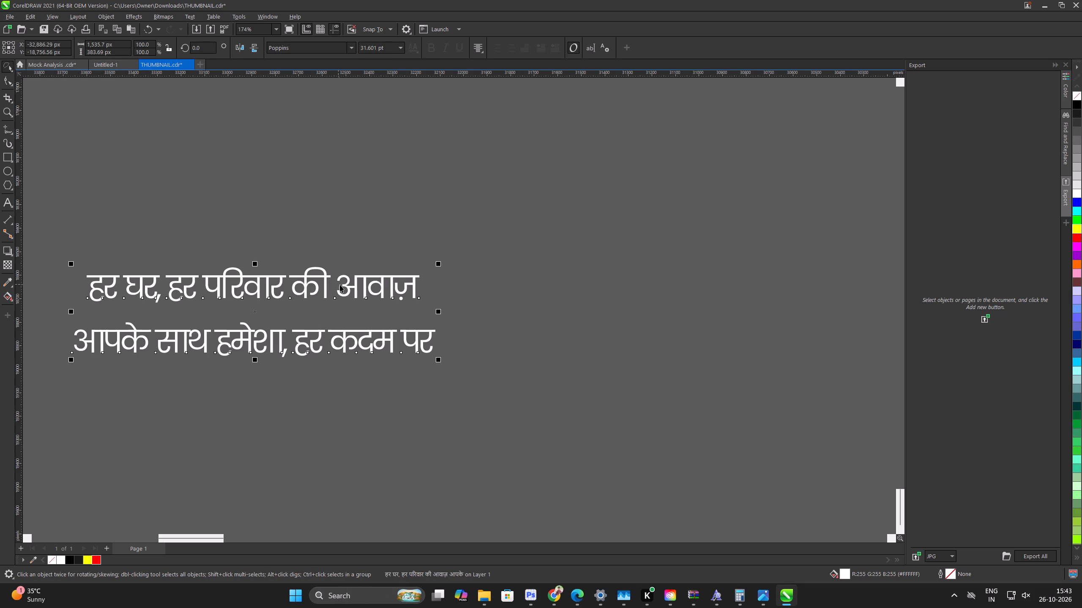
Cut everything from "आवाज़" onward out of the slogan, keeping only "हर घर, हर परिवार की".
left_click(345, 288)
left_click_drag(345, 288, 337, 285)
left_click_drag(338, 284, 446, 364)
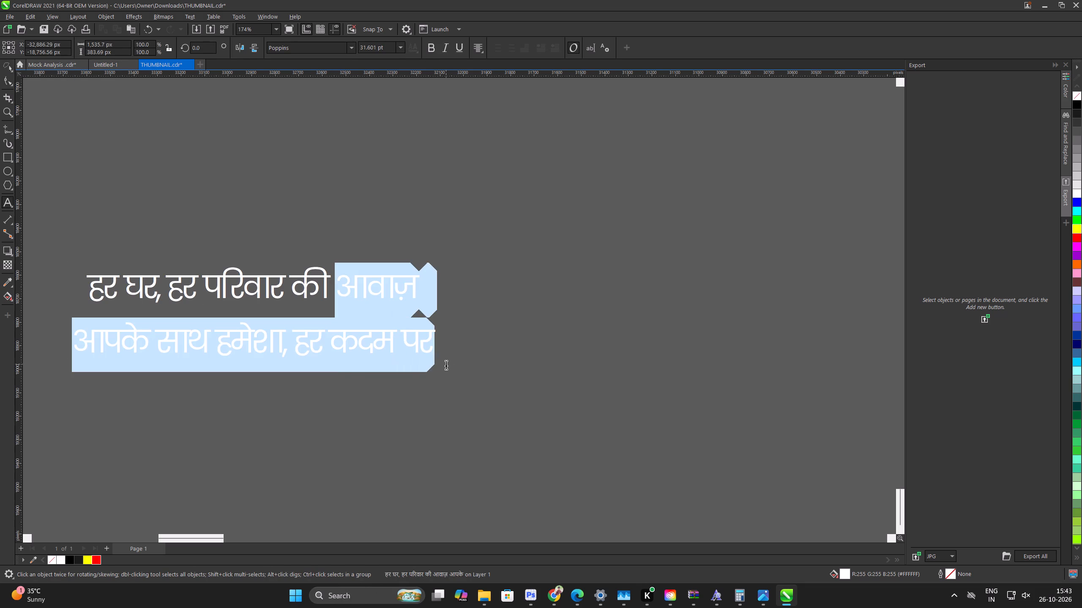
key("ctrl+x")
left_click(8, 65)
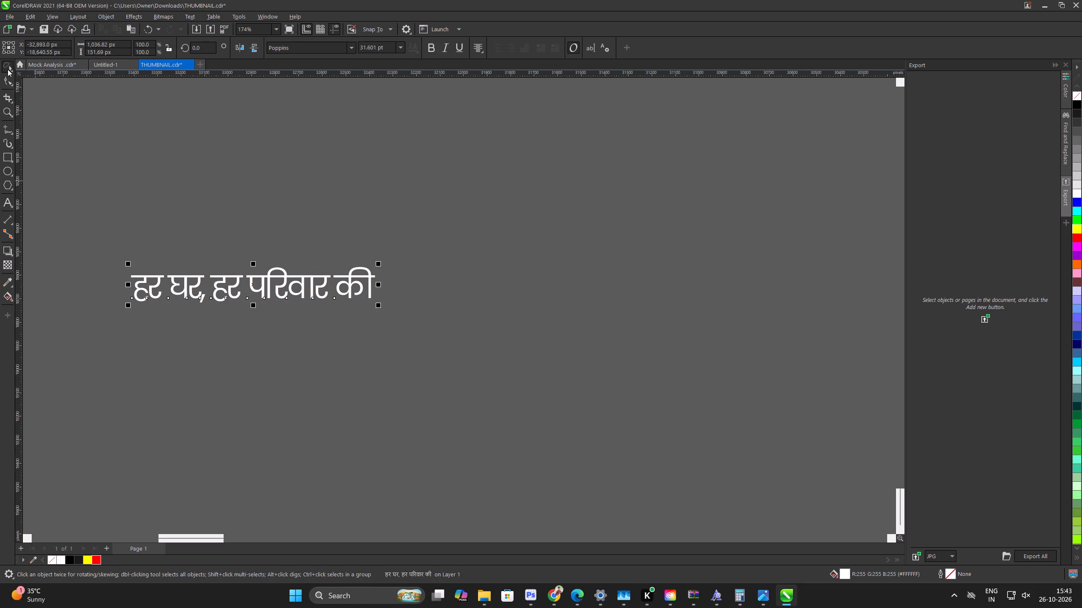
Duplicate the "हर घर, हर परिवार की" line just below itself and replace the copy's wording with "आपके साथ हमेशा, हर कदम पर".
left_click_drag(8, 69, 37, 69)
left_click_drag(277, 290, 287, 350)
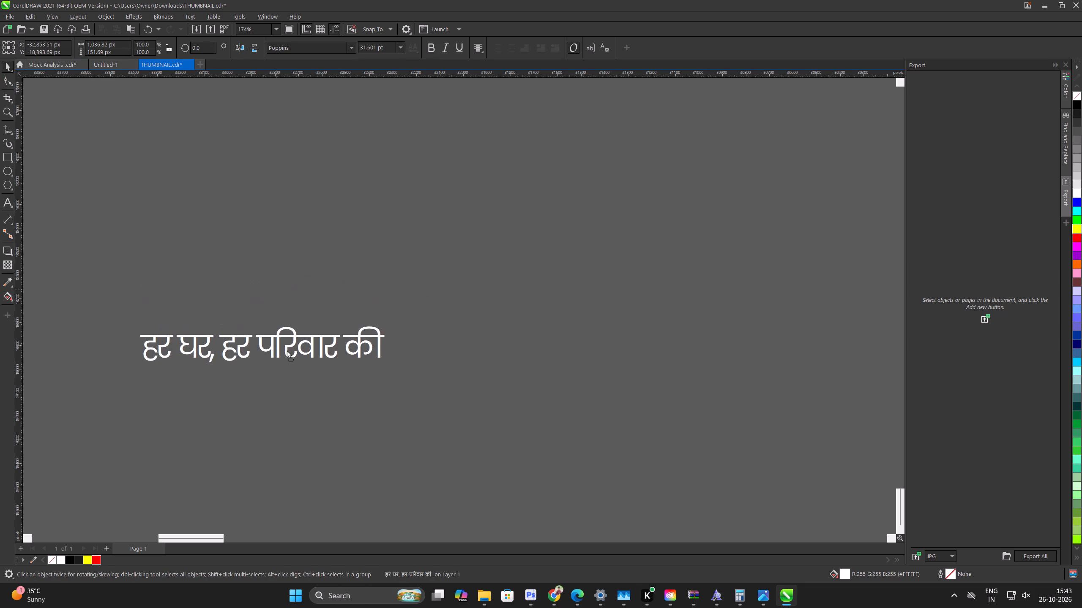
left_click_drag(287, 350, 287, 351)
right_click(287, 351)
double_click(287, 351)
key("ctrl+a")
key("ctrl+v")
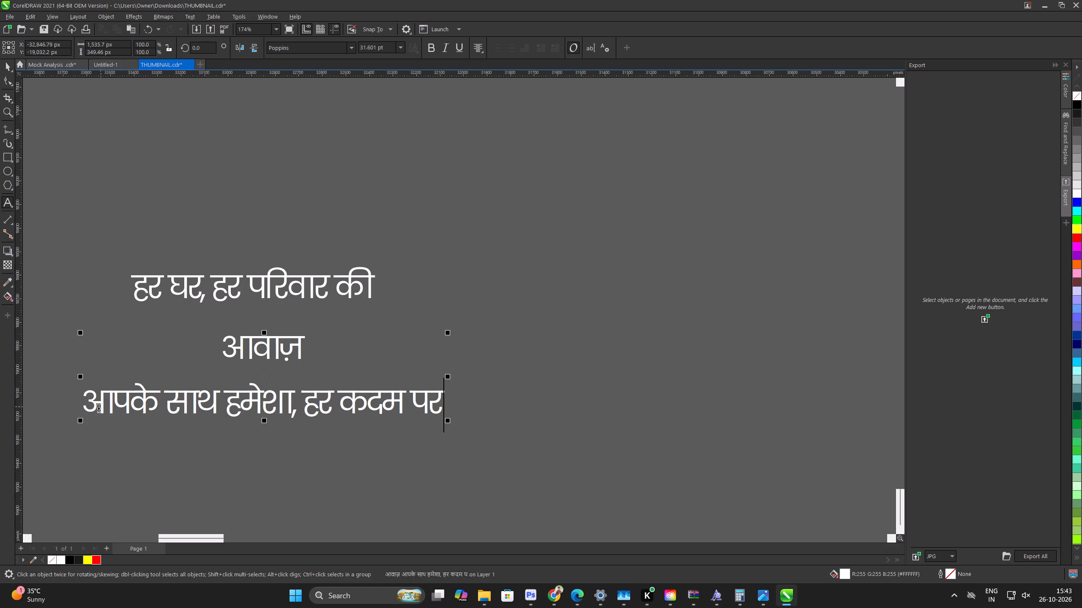
left_click_drag(84, 402, 81, 375)
key("BackSpace")
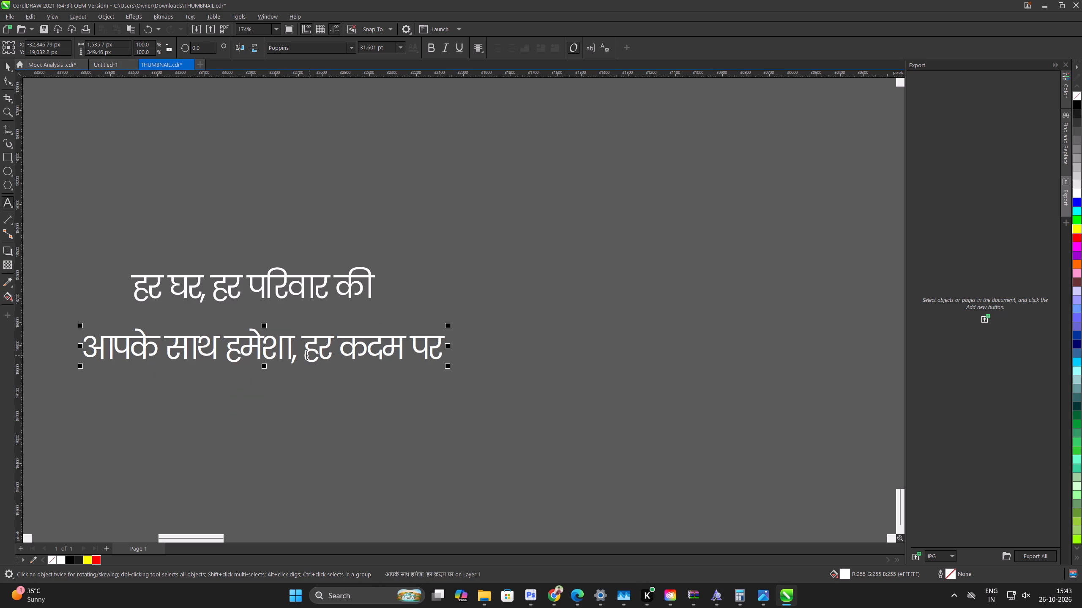
Break "कदम पर" off the second slogan line and cut it, keeping "आपके साथ हमेशा, हर".
left_click(335, 346)
key("Return")
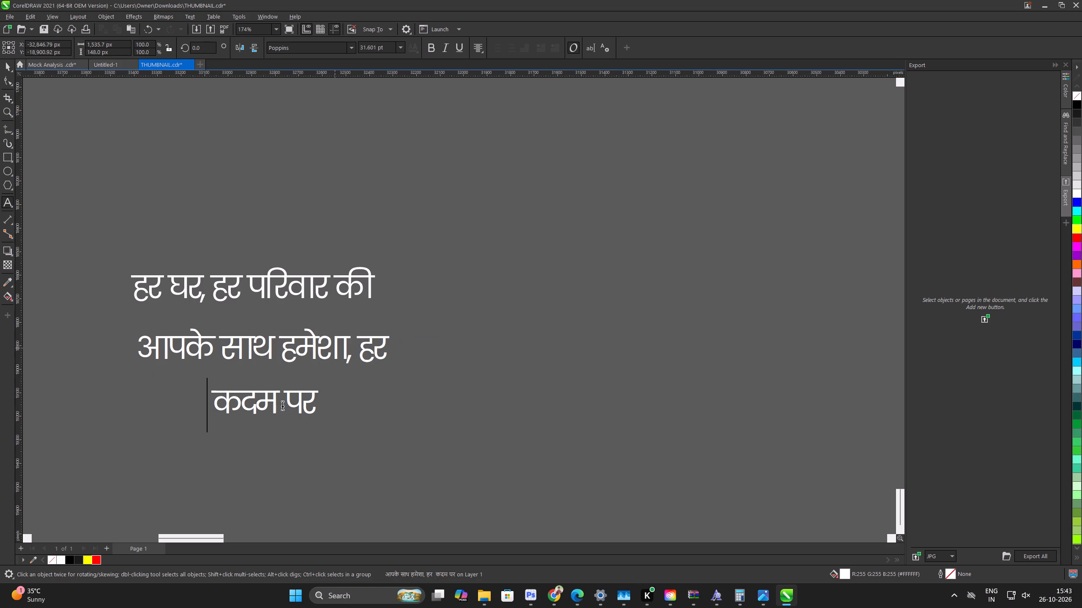
left_click_drag(209, 397, 362, 398)
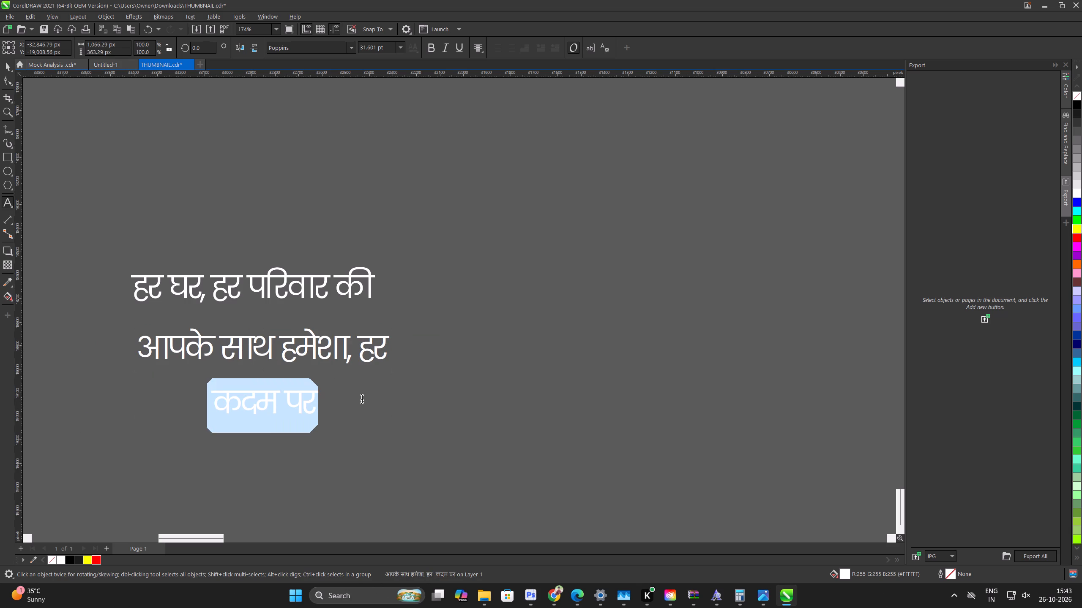
key("ctrl+x")
left_click(12, 62)
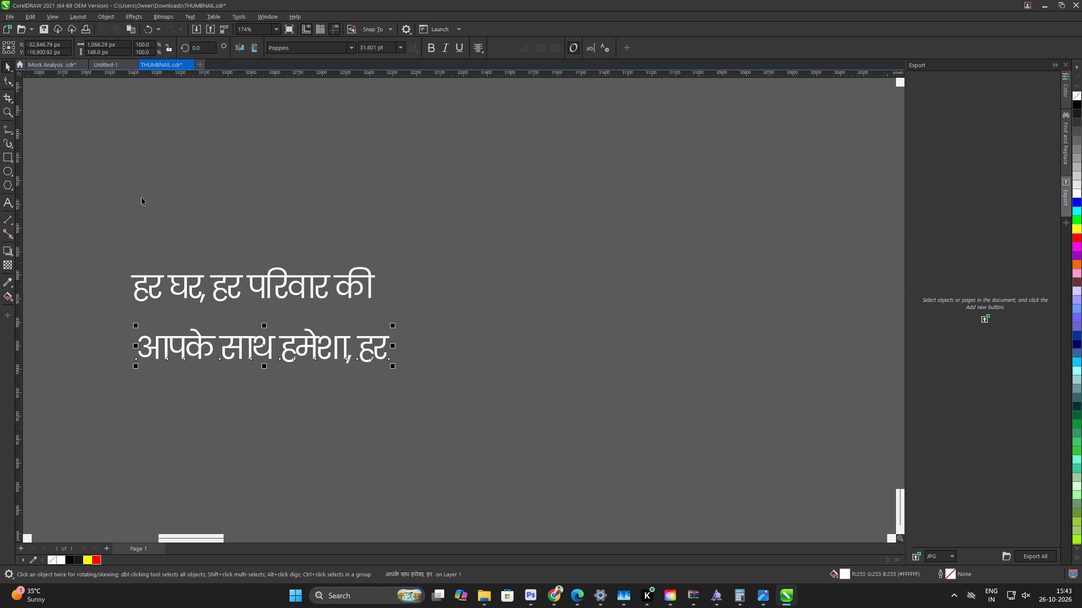
Move the "आपके साथ हमेशा, हर" line further down, leaving a gap beneath the first slogan line.
left_click_drag(295, 340, 329, 410)
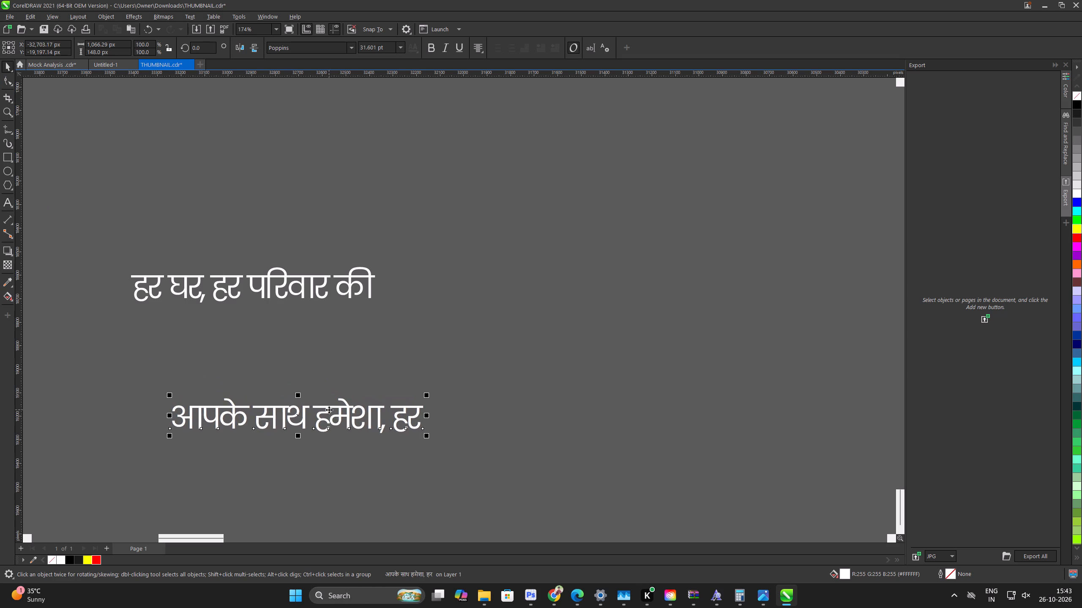
left_click_drag(329, 410, 300, 361)
key("ctrl+z")
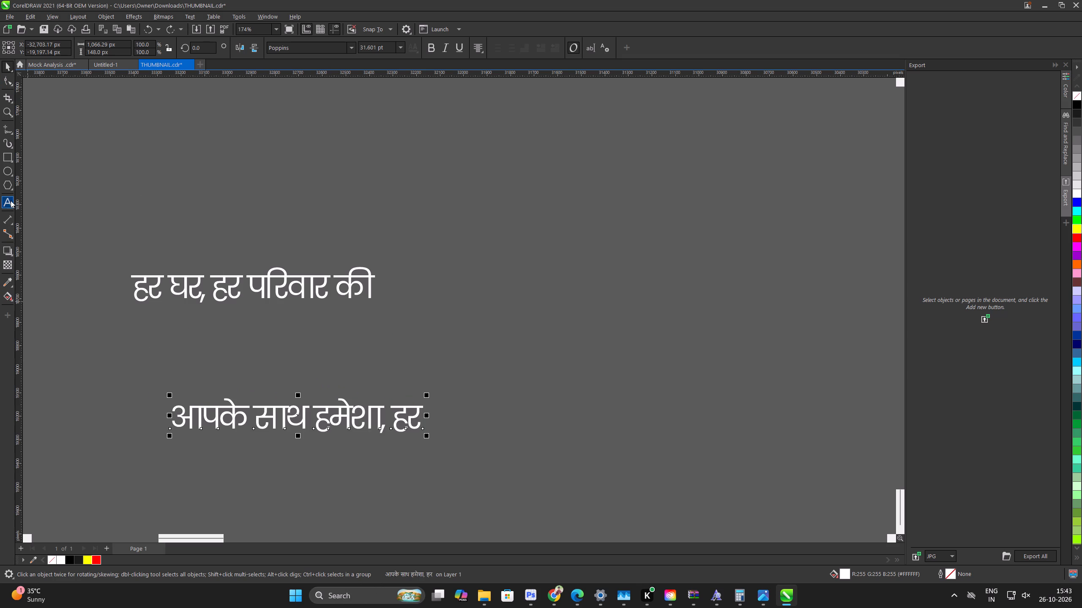
Add the word "आवाज" as new text between the two slogan lines, in the Infinity-39 font.
left_click(11, 201)
left_click(210, 344)
left_click(336, 46)
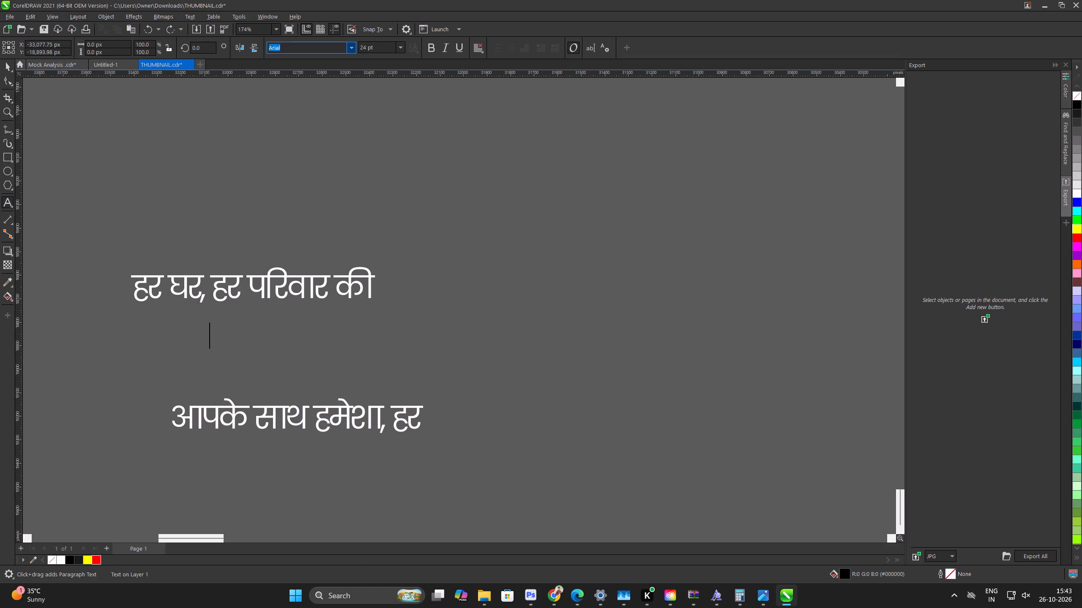
type("INFI")
key("Return")
type("AA")
key("BackSpace")
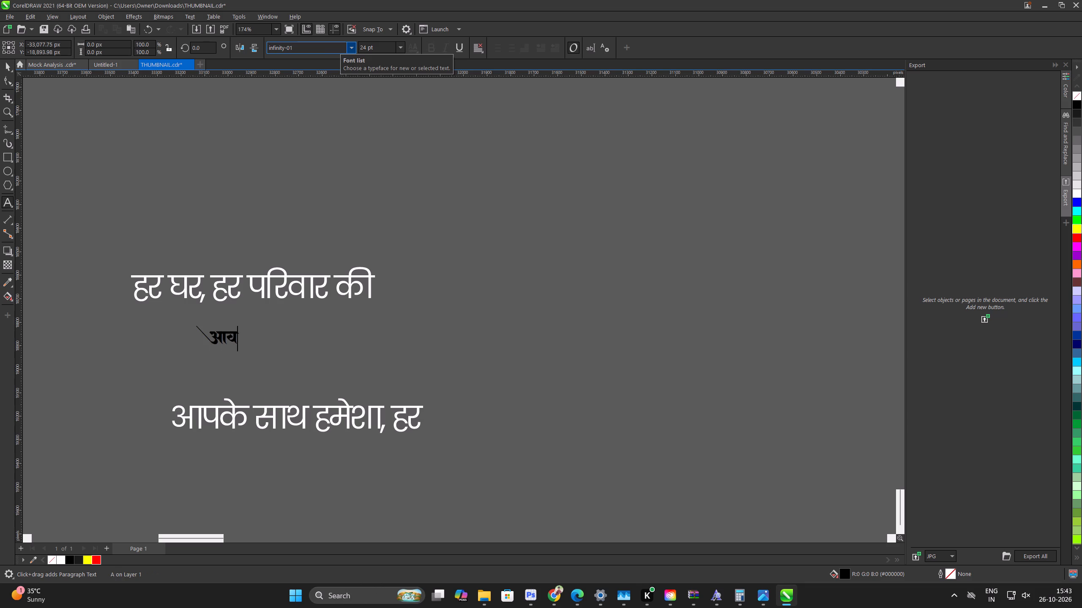
key("ctrl+a")
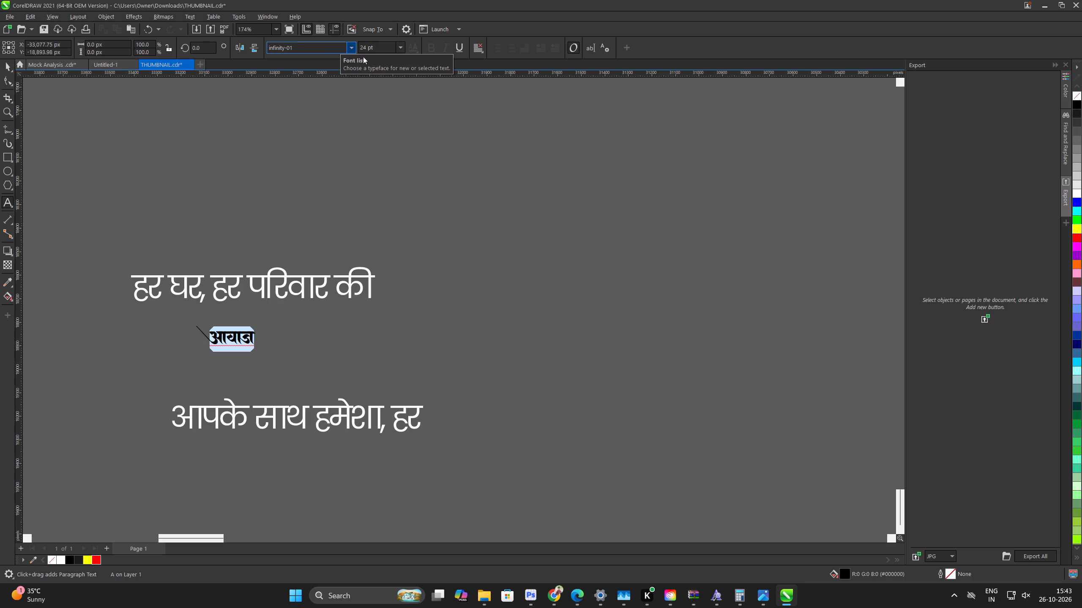
left_click(351, 52)
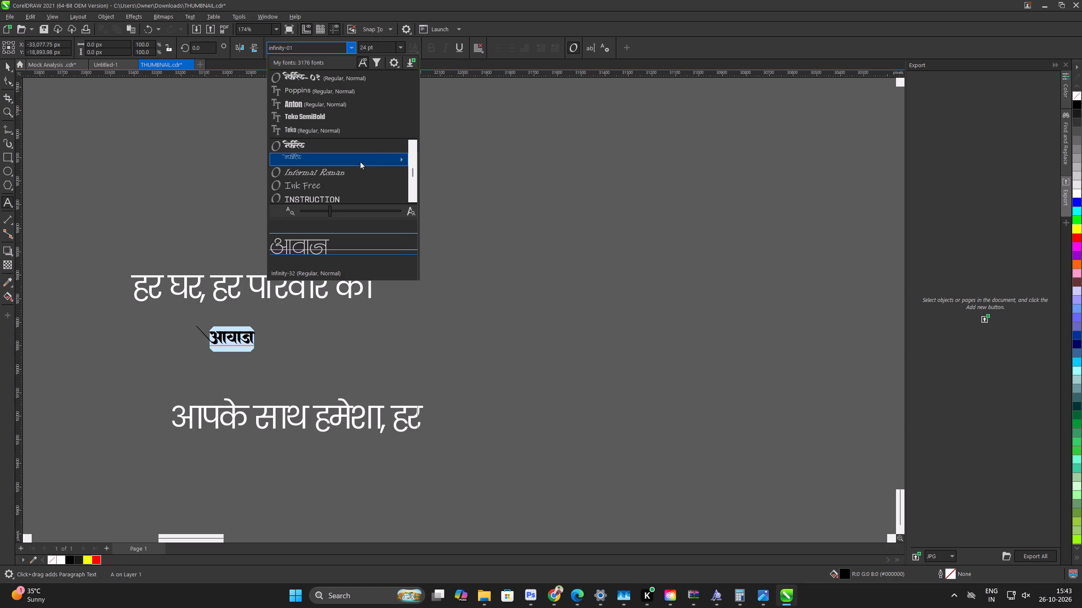
scroll(519, 394, "down", 9)
left_click(515, 486)
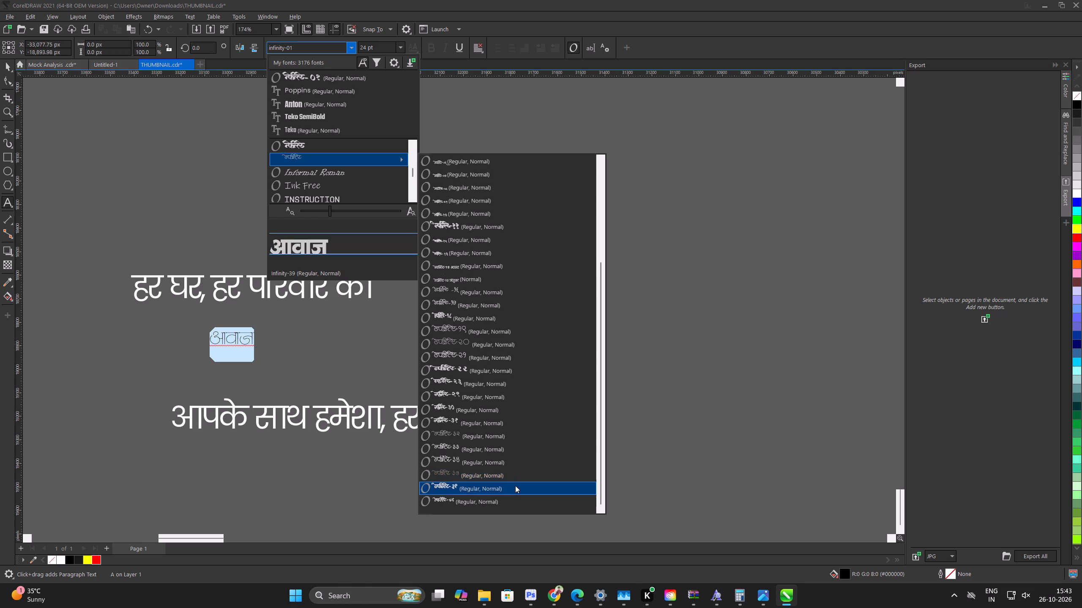
Enlarge "आवाज" until it is wider than the first slogan line and fit it into the gap between the two lines.
left_click_drag(5, 68, 8, 76)
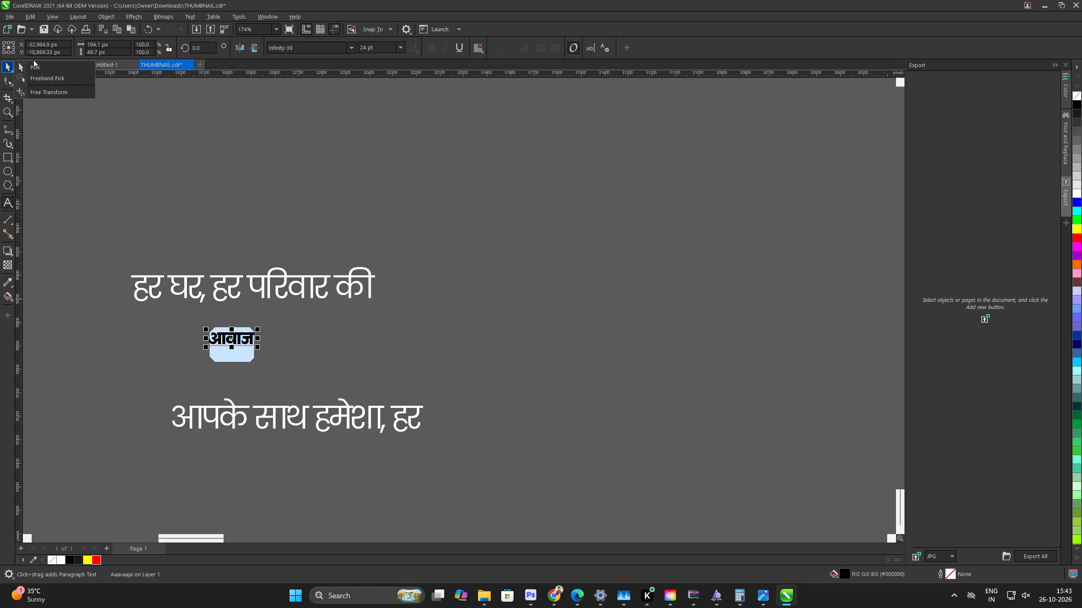
left_click(33, 60)
left_click(5, 68)
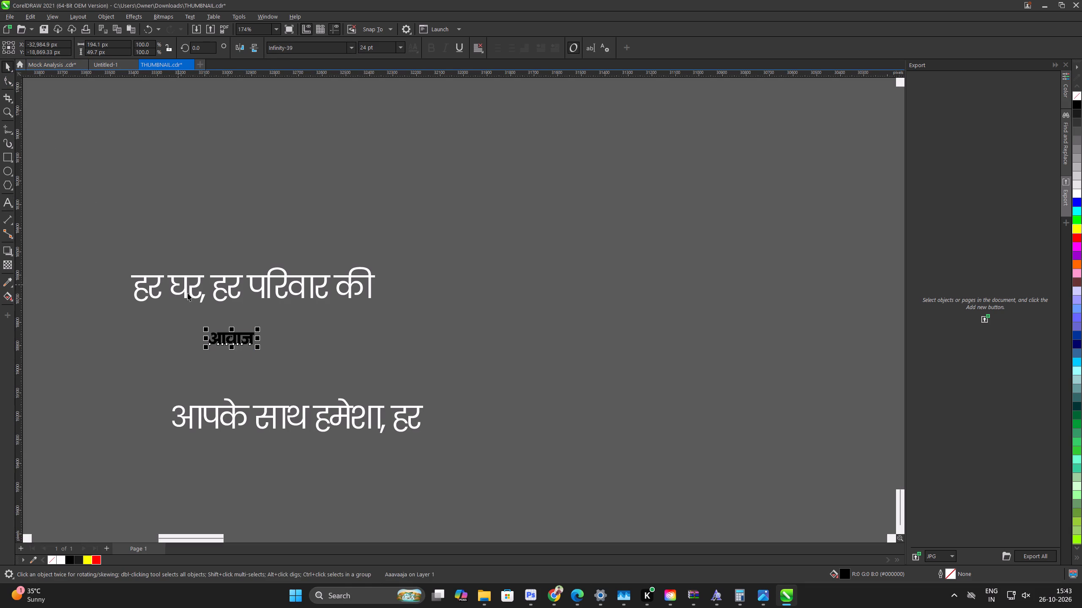
left_click_drag(260, 350, 386, 421, "shift")
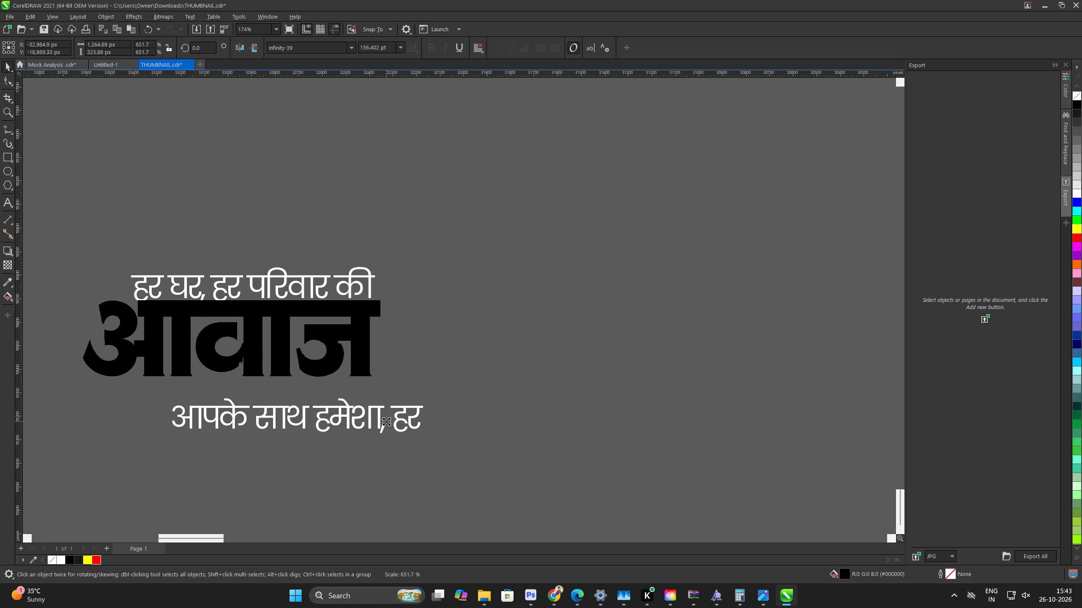
left_click_drag(386, 421, 383, 420, "shift")
left_click_drag(324, 353, 324, 365)
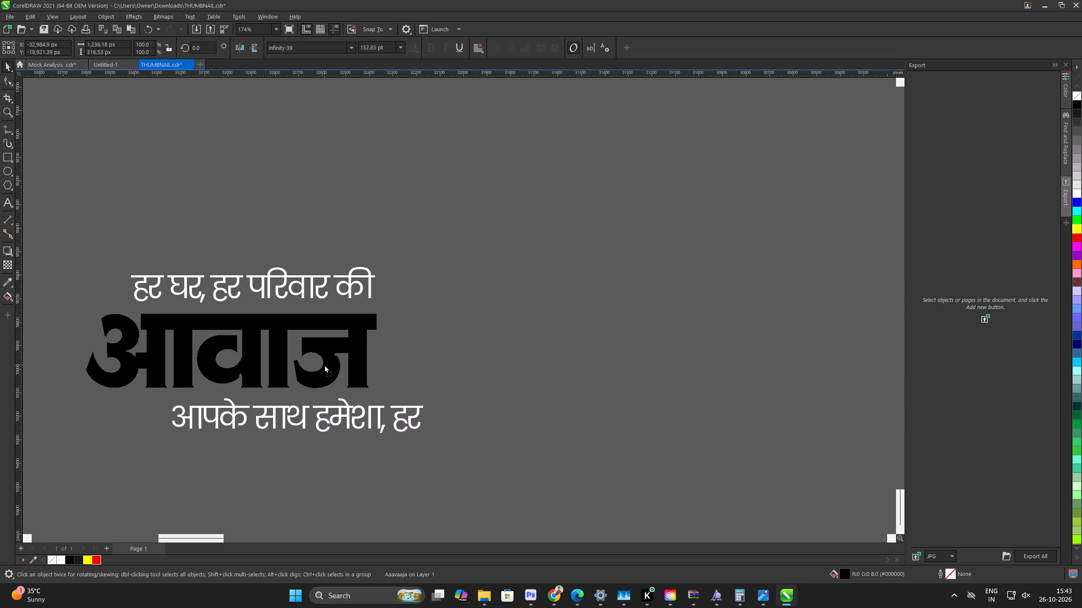
left_click_drag(324, 365, 324, 364)
left_click_drag(382, 394, 403, 404, "shift")
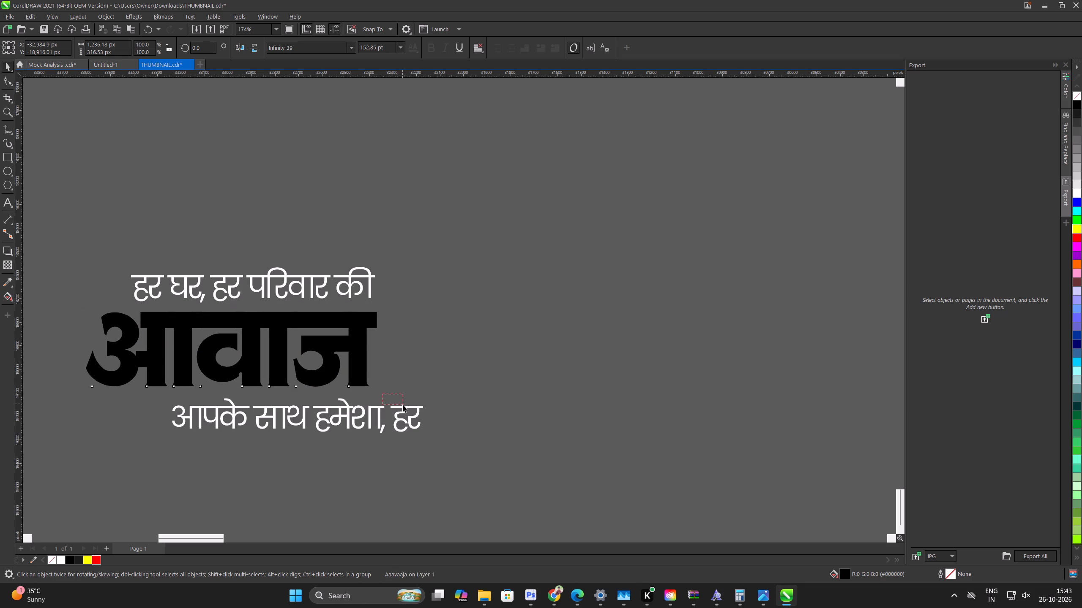
left_click_drag(403, 404, 402, 404, "shift")
left_click_drag(380, 393, 396, 401, "shift")
Shrink the "आपके साथ हमेशा, हर" line to about 27.2 pt and place it just beneath "आवाज", within the word's width.
left_click(380, 424)
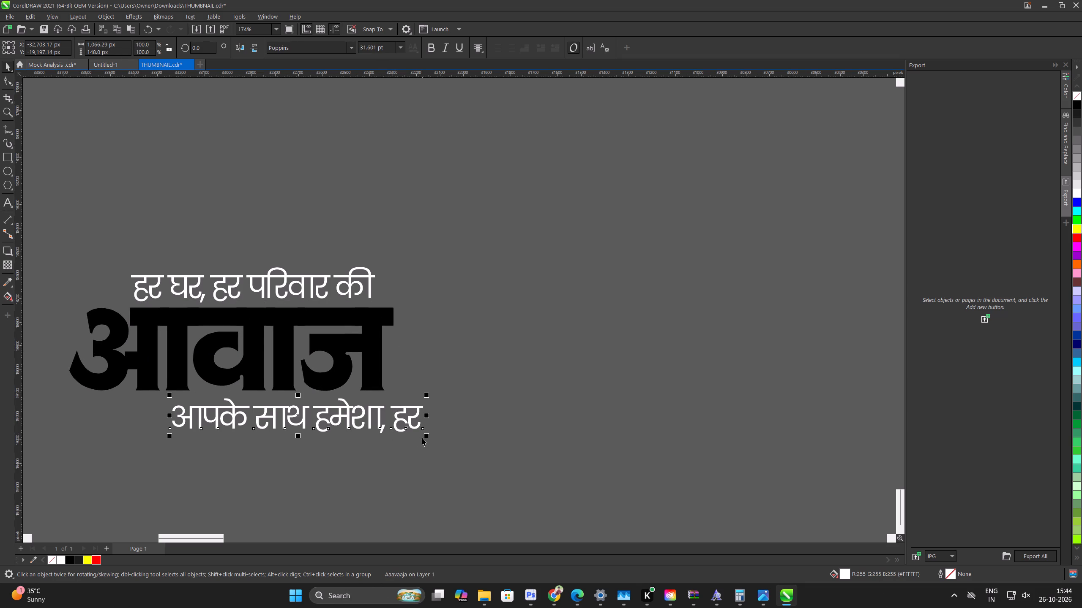
left_click_drag(429, 441, 373, 440)
left_click(418, 432)
left_click(418, 427)
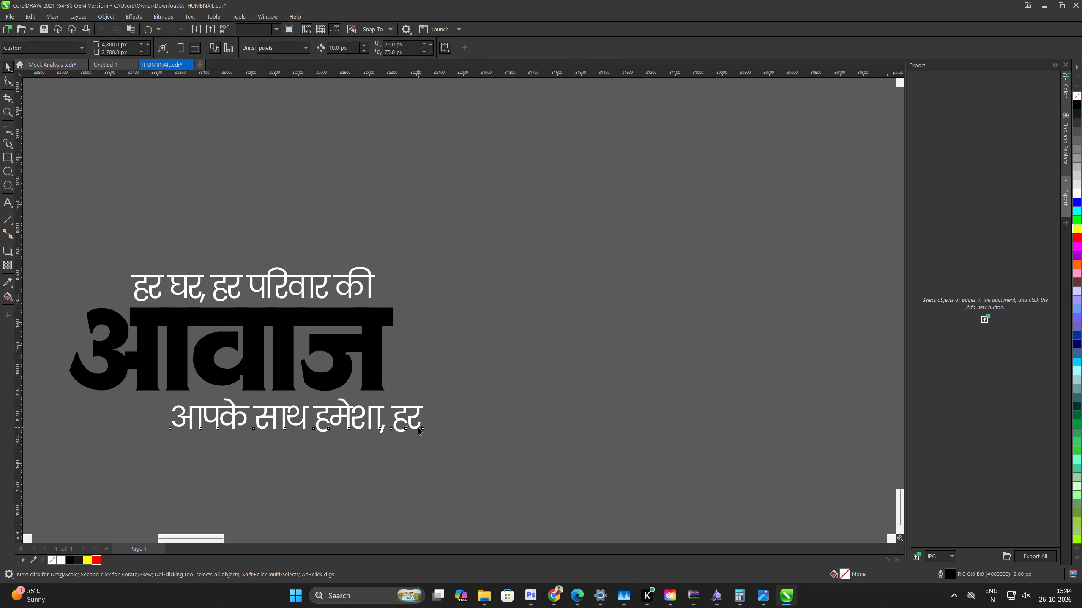
left_click_drag(429, 440, 393, 439)
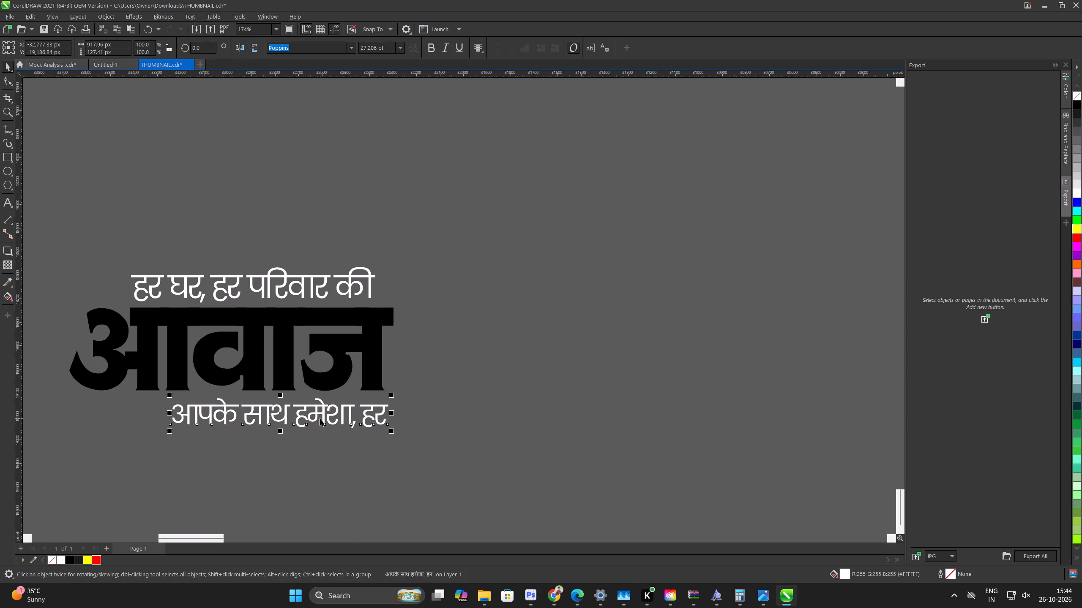
left_click_drag(322, 418, 306, 415)
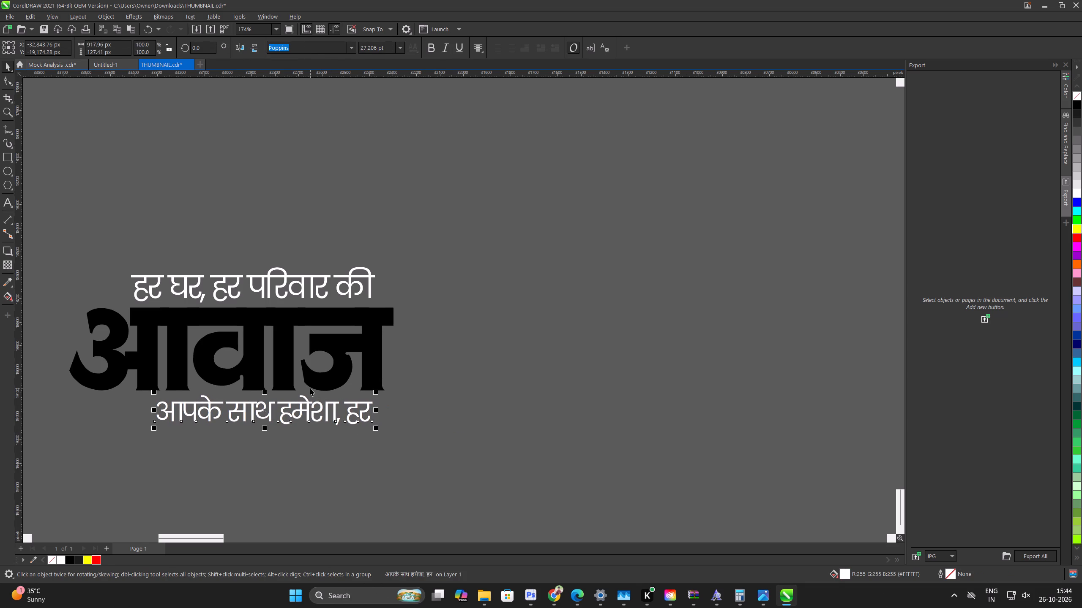
Copy "आवाज" beneath the "आपके साथ हमेशा, हर" line and replace the copy's text with "कदम पर".
left_click_drag(314, 388, 328, 507)
right_click(328, 507)
double_click(328, 507)
key("ctrl+a")
type("kd")
key("BackSpace")
key("space")
type("dma")
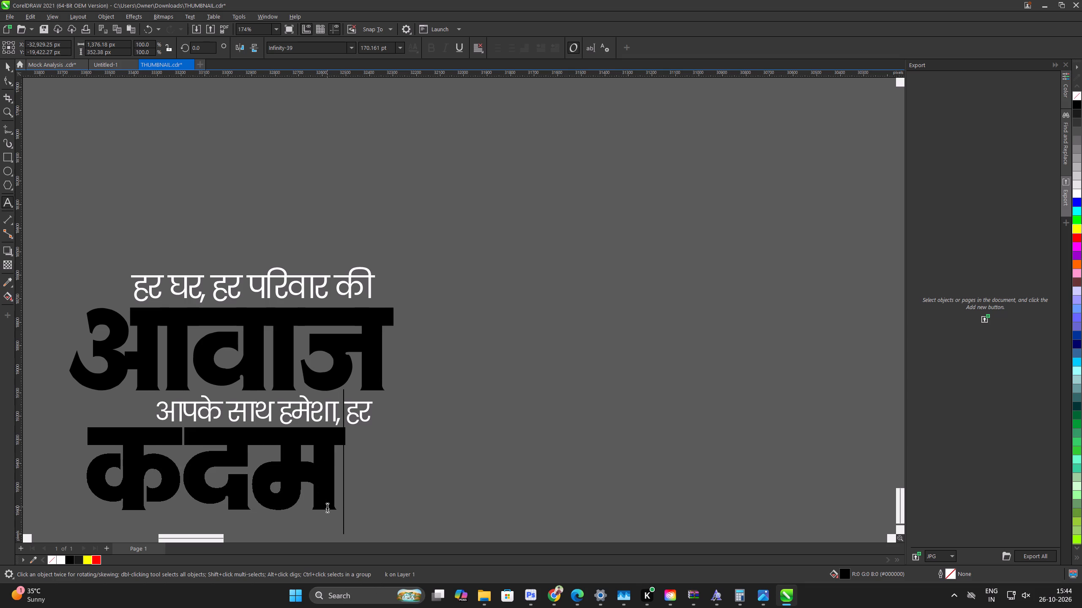
left_click(5, 67)
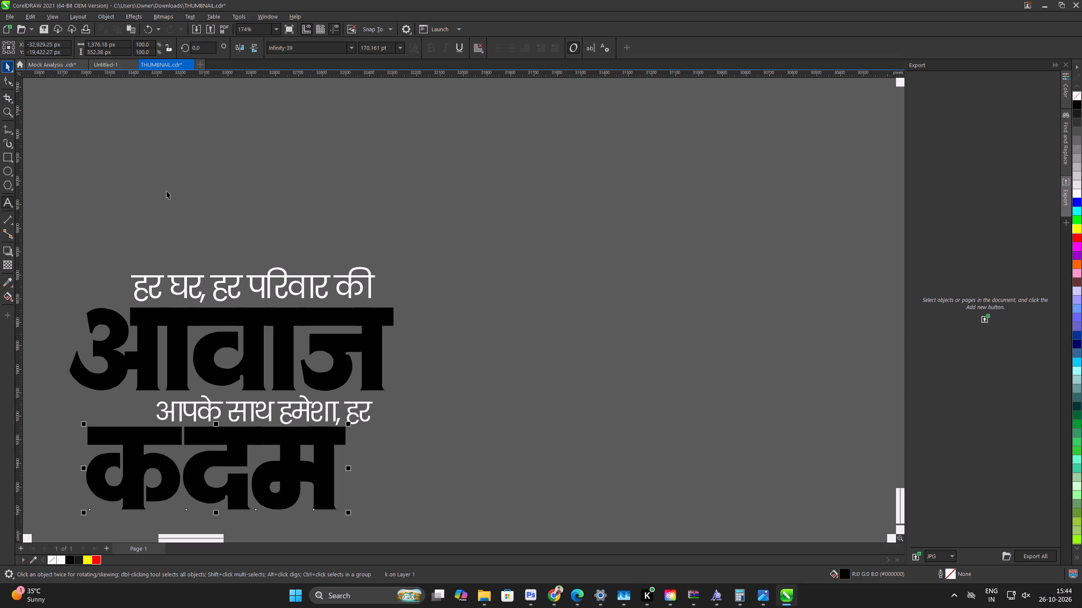
double_click(331, 471)
key("space")
type("par")
left_click(7, 66)
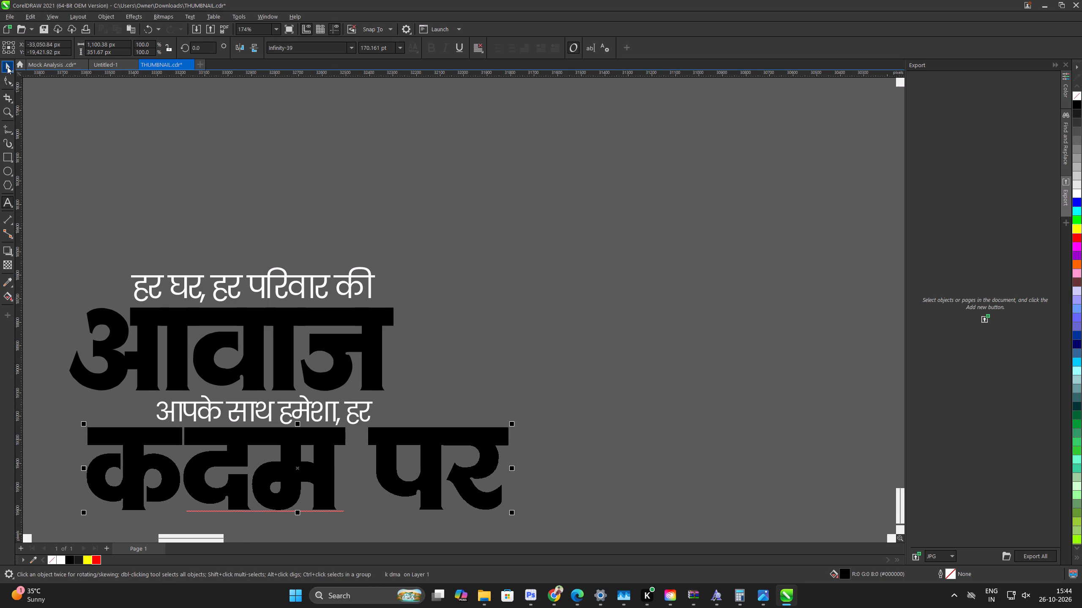
Centre "कदम पर" horizontally on the "आपके साथ हमेशा, हर" line, then shift it slightly down to leave a small gap.
scroll(576, 384, "down", 4)
left_click(451, 399, "shift")
key("c")
left_click_drag(651, 389, 608, 403)
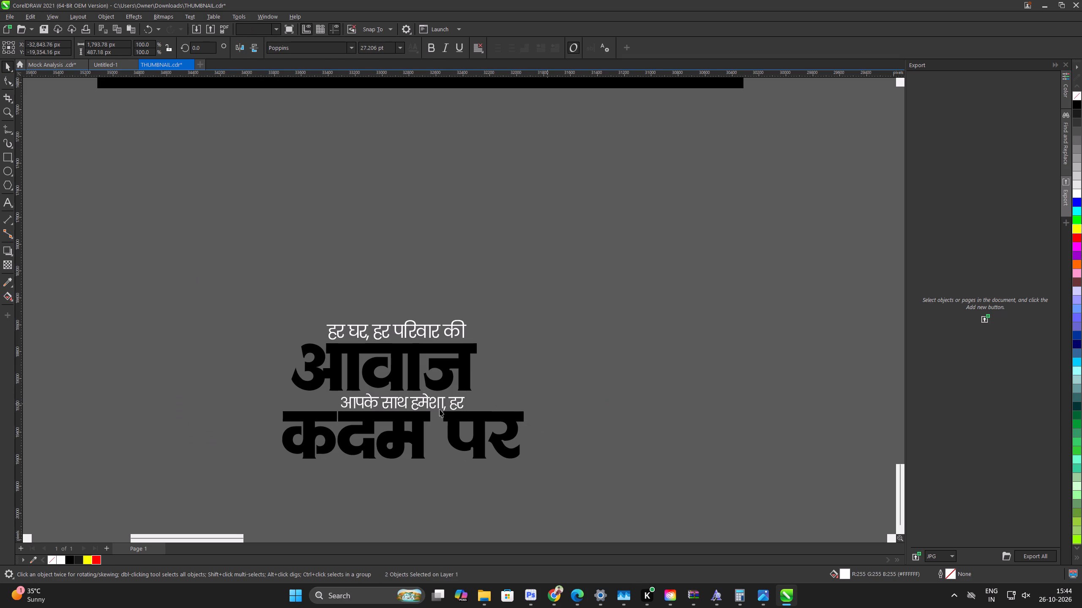
left_click_drag(437, 414, 437, 423)
left_click_drag(451, 422, 449, 429)
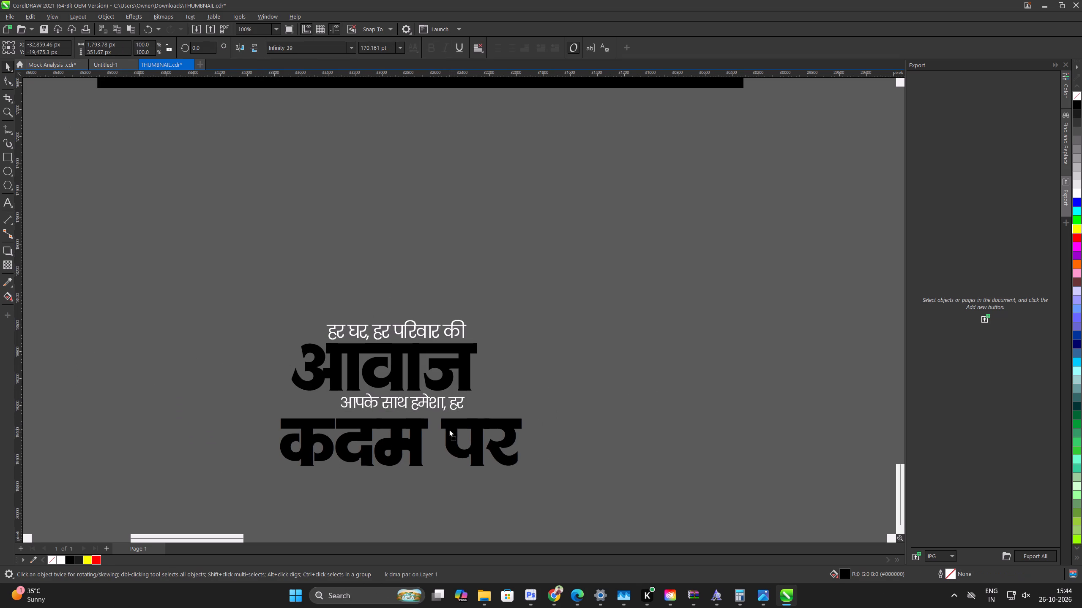
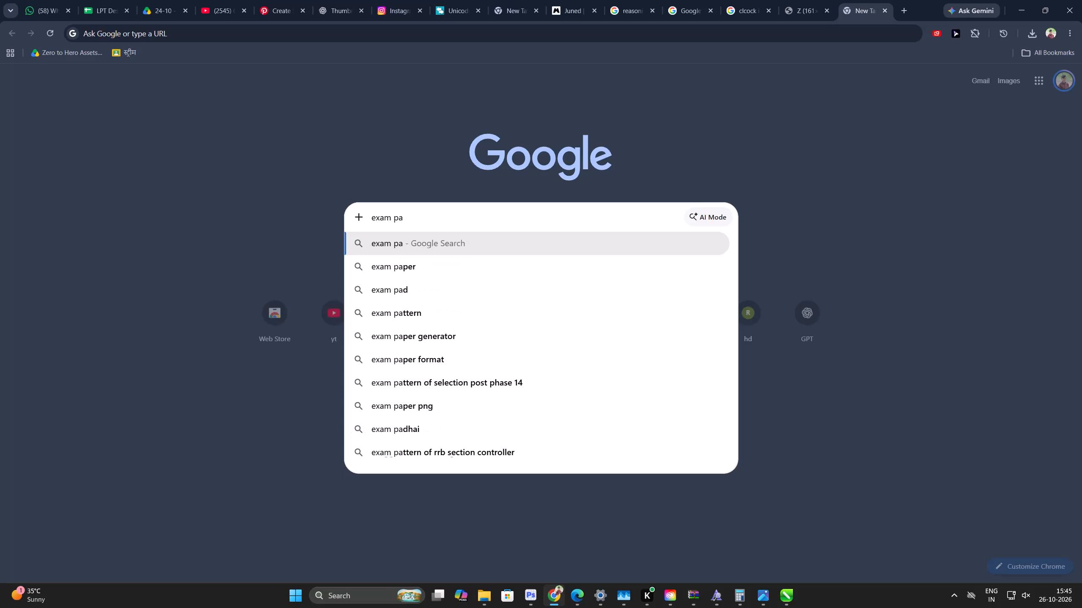
Search Google Images for "books png" and save the Free Icons PNG picture of the tall book stack.
type("books png")
key("space")
key("Return")
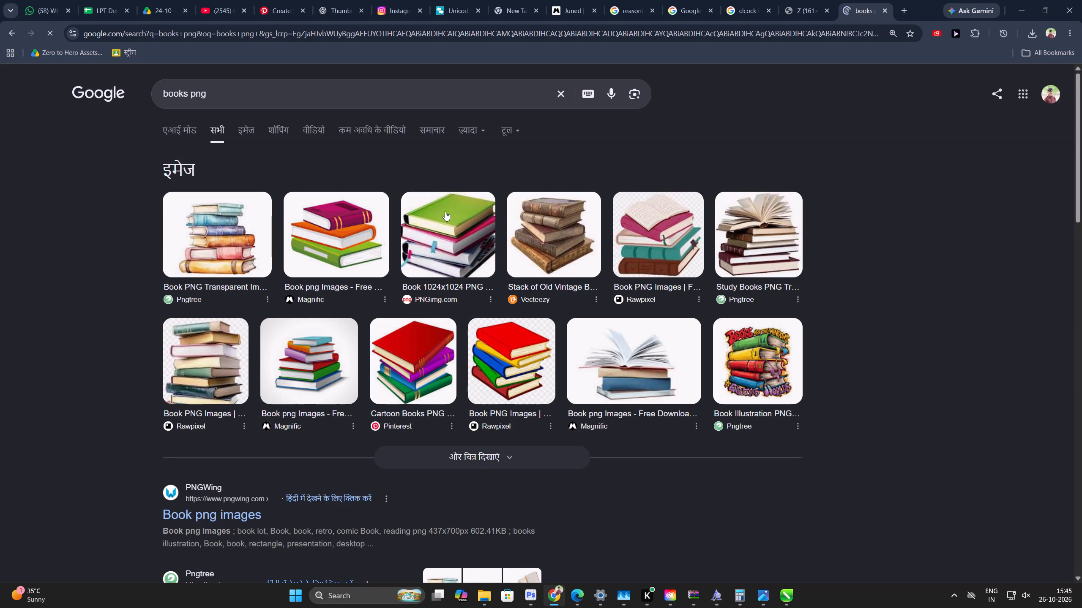
left_click(252, 130)
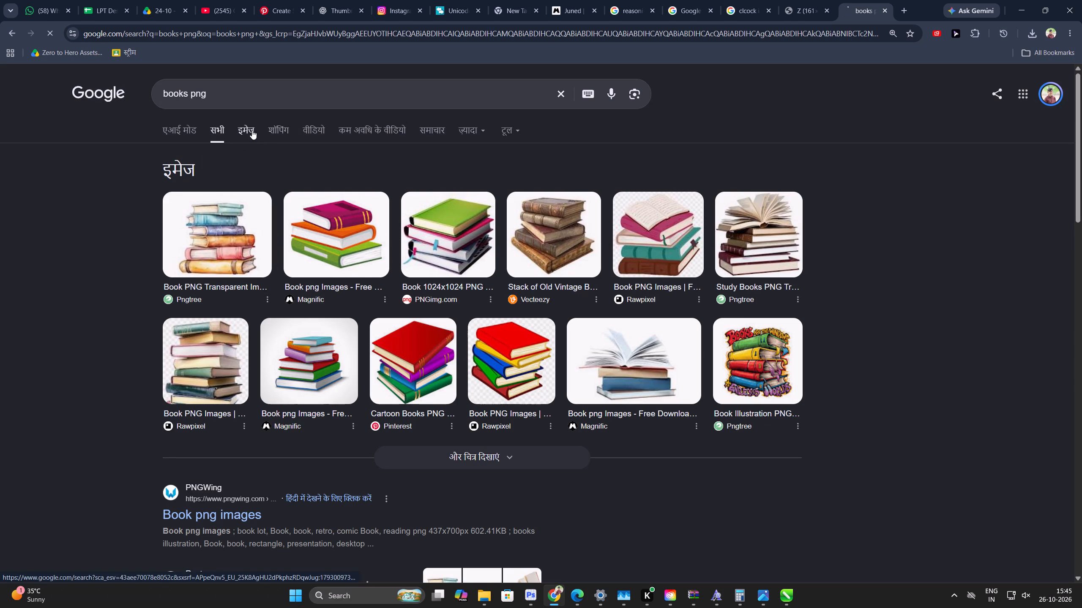
scroll(471, 233, "down", 3)
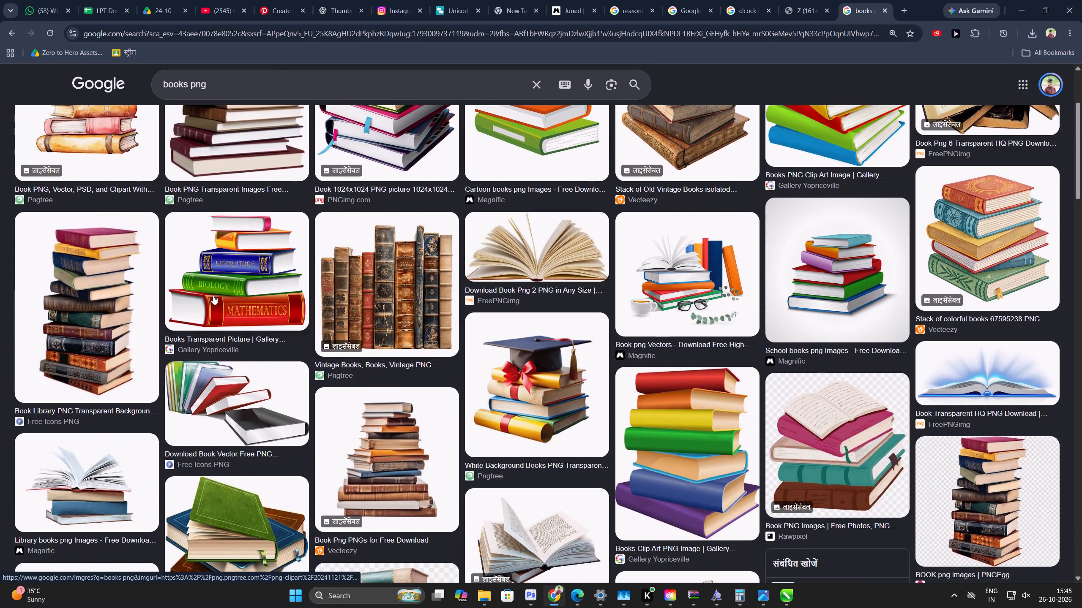
left_click(80, 303)
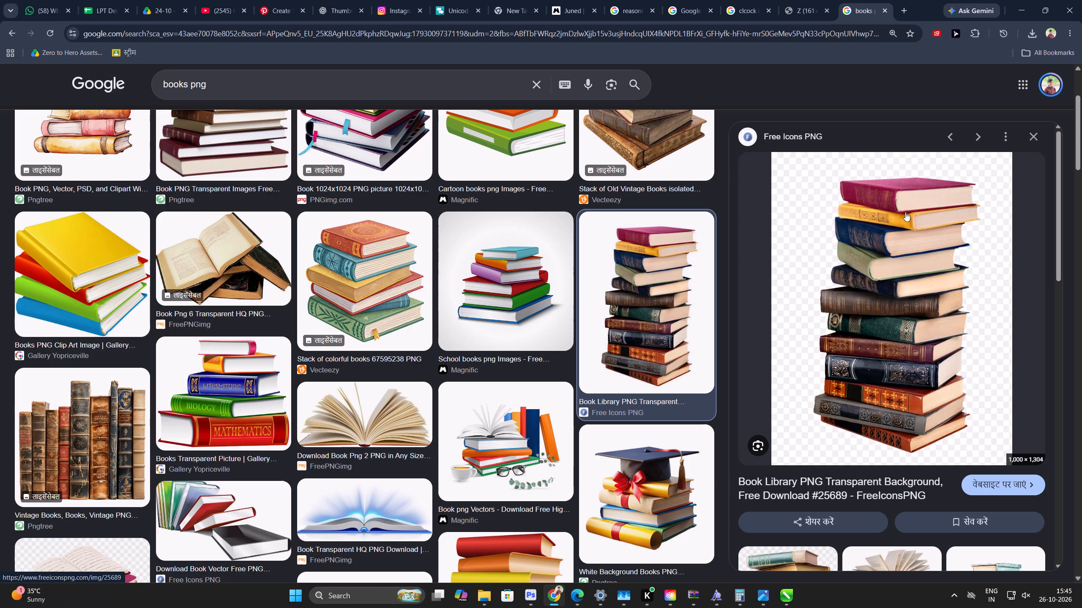
right_click(905, 212)
left_click(959, 378)
key("Return")
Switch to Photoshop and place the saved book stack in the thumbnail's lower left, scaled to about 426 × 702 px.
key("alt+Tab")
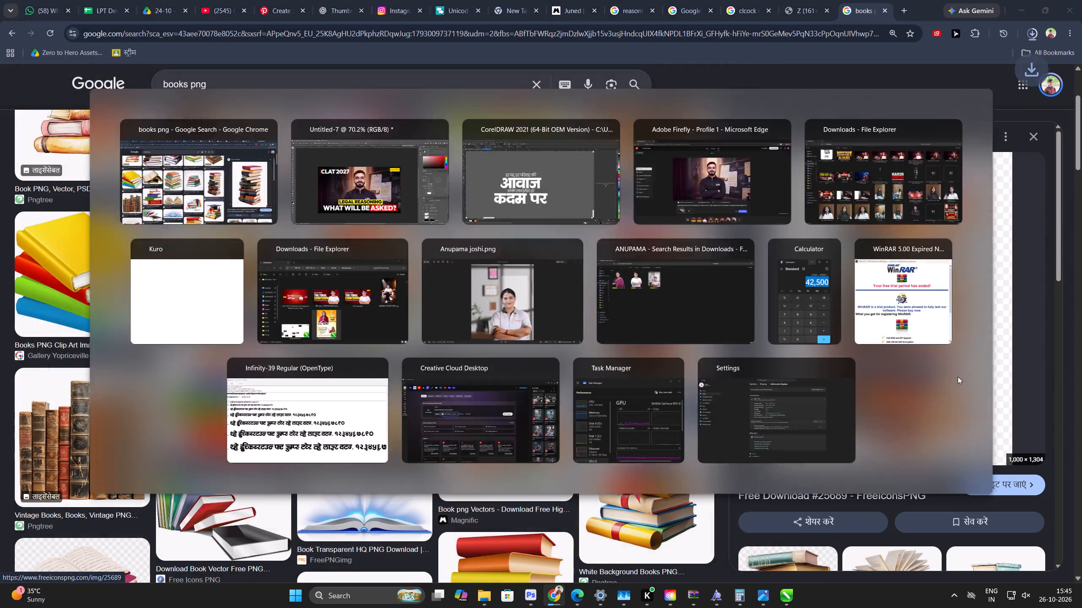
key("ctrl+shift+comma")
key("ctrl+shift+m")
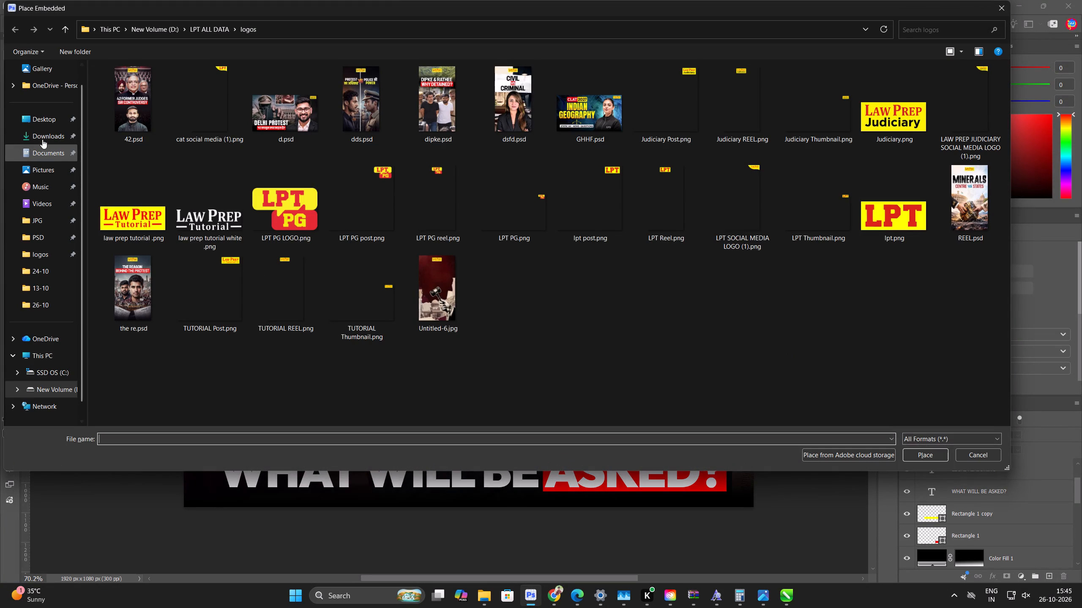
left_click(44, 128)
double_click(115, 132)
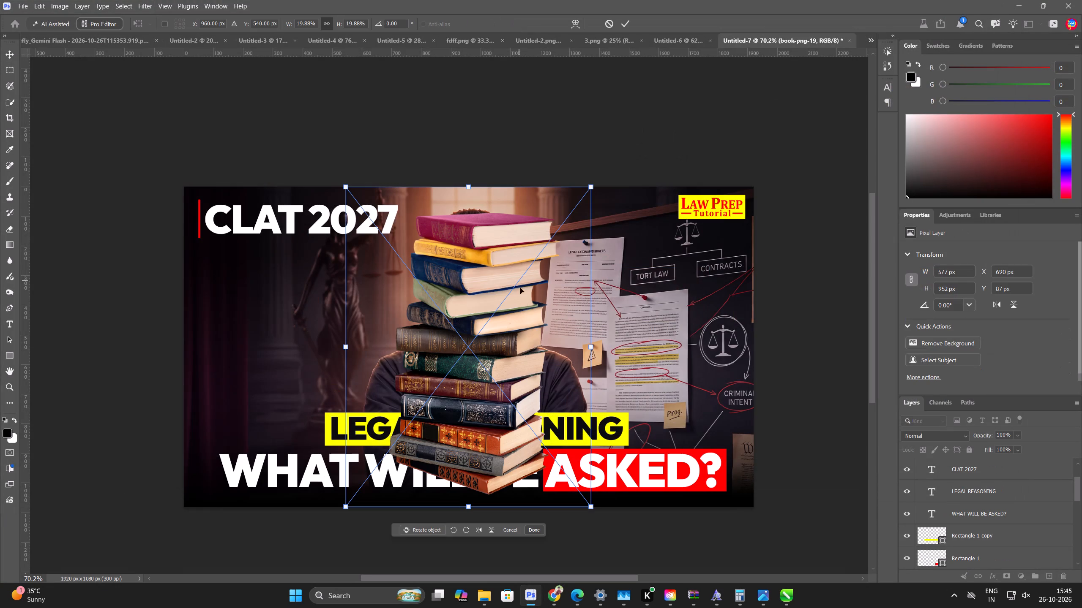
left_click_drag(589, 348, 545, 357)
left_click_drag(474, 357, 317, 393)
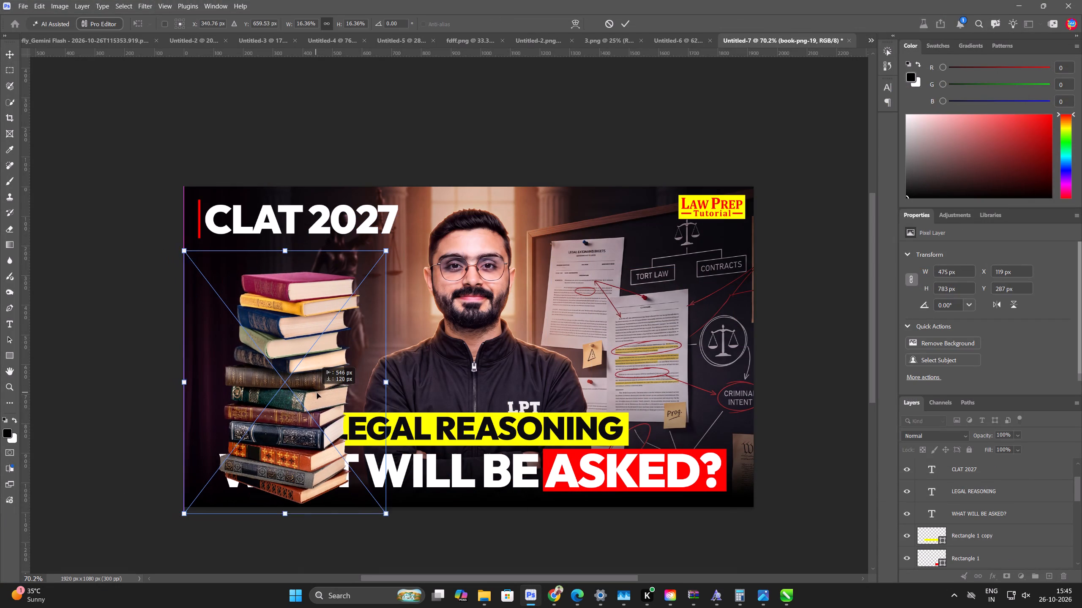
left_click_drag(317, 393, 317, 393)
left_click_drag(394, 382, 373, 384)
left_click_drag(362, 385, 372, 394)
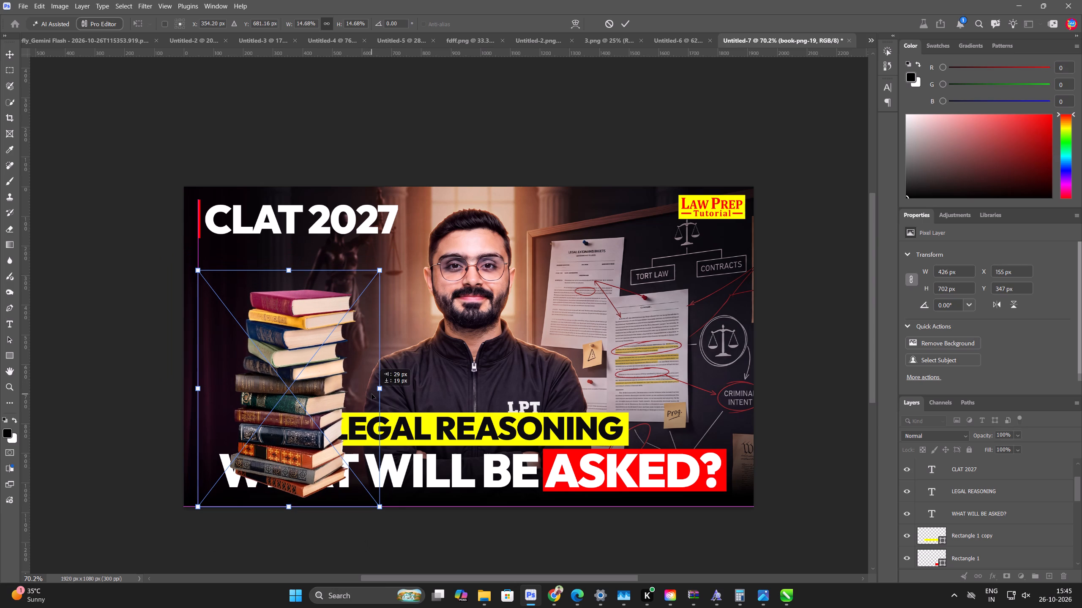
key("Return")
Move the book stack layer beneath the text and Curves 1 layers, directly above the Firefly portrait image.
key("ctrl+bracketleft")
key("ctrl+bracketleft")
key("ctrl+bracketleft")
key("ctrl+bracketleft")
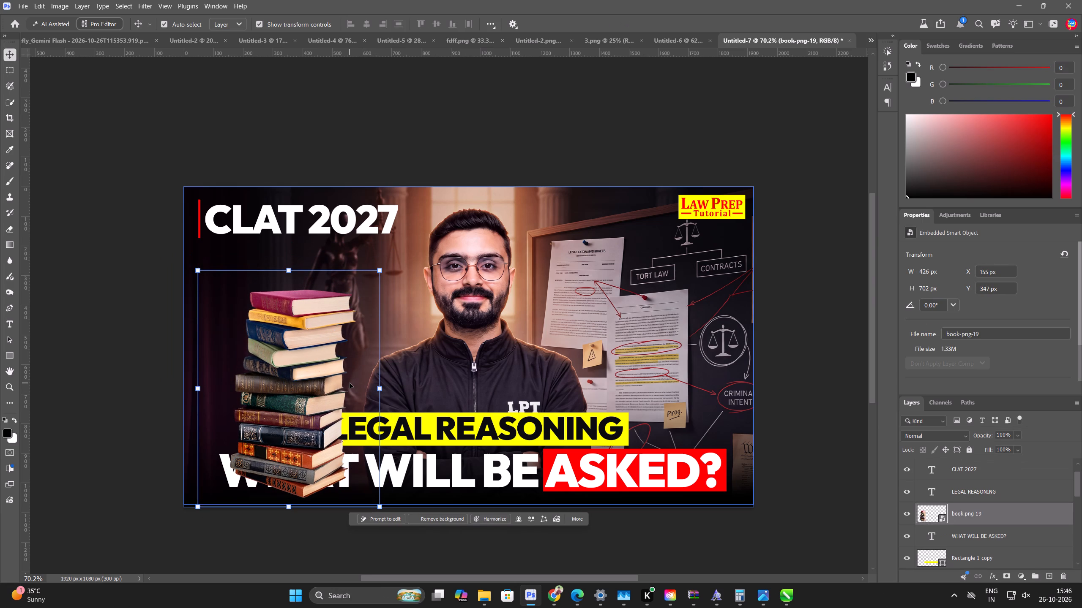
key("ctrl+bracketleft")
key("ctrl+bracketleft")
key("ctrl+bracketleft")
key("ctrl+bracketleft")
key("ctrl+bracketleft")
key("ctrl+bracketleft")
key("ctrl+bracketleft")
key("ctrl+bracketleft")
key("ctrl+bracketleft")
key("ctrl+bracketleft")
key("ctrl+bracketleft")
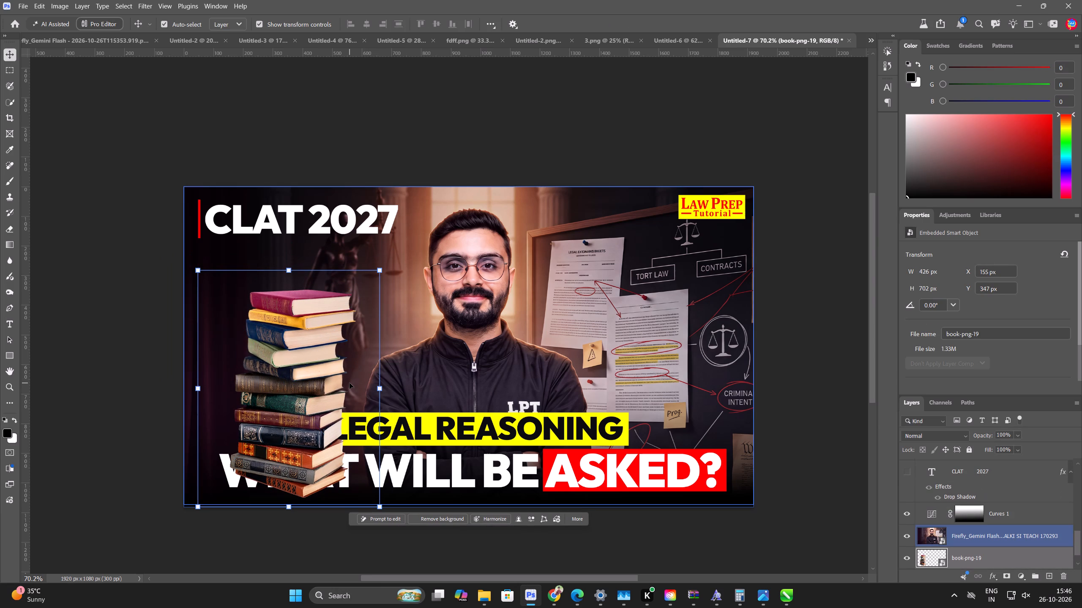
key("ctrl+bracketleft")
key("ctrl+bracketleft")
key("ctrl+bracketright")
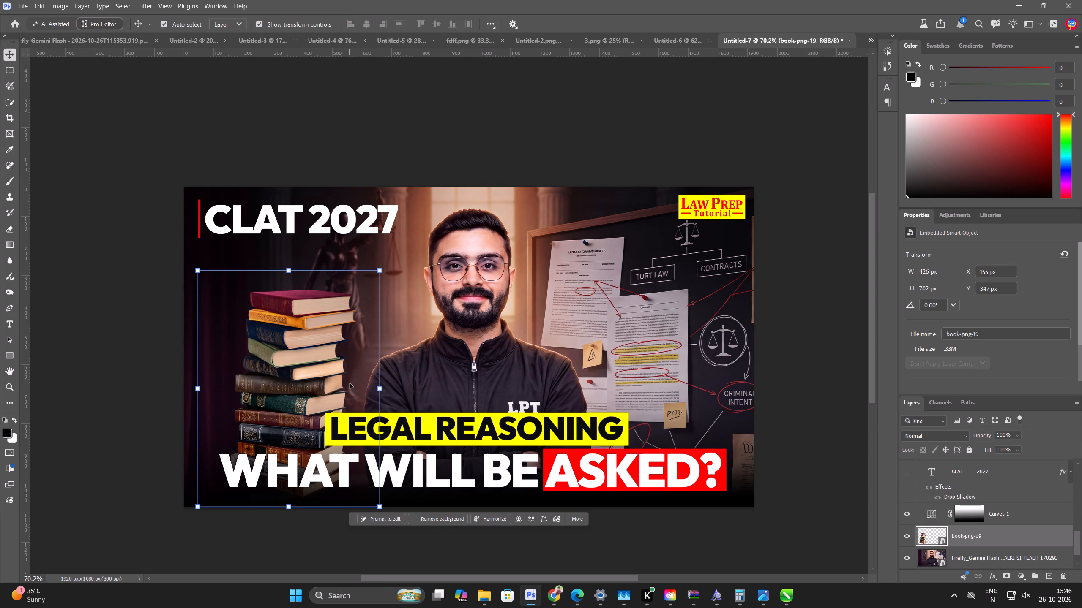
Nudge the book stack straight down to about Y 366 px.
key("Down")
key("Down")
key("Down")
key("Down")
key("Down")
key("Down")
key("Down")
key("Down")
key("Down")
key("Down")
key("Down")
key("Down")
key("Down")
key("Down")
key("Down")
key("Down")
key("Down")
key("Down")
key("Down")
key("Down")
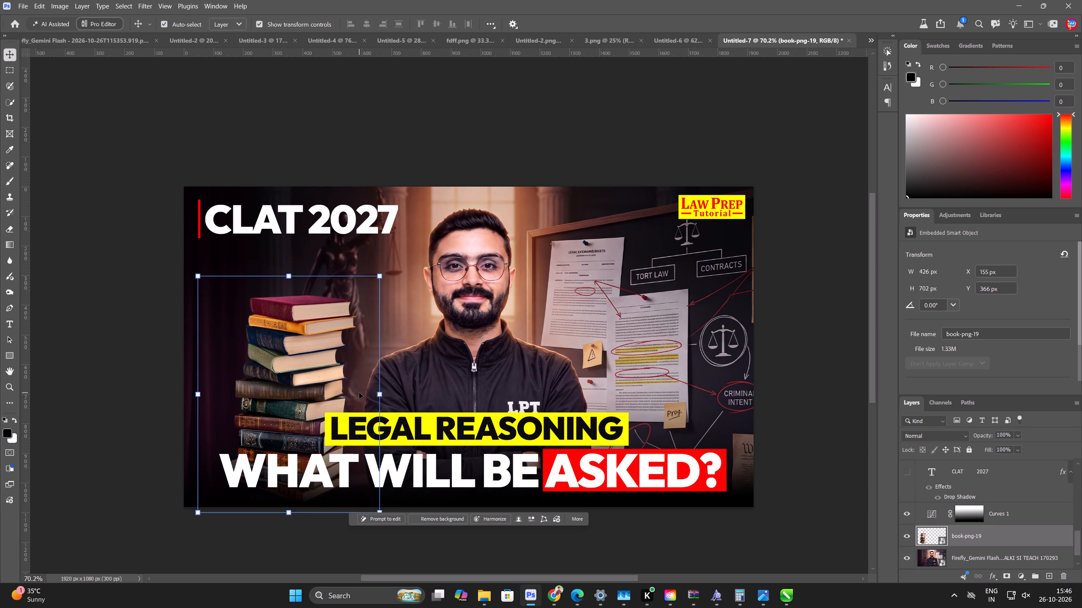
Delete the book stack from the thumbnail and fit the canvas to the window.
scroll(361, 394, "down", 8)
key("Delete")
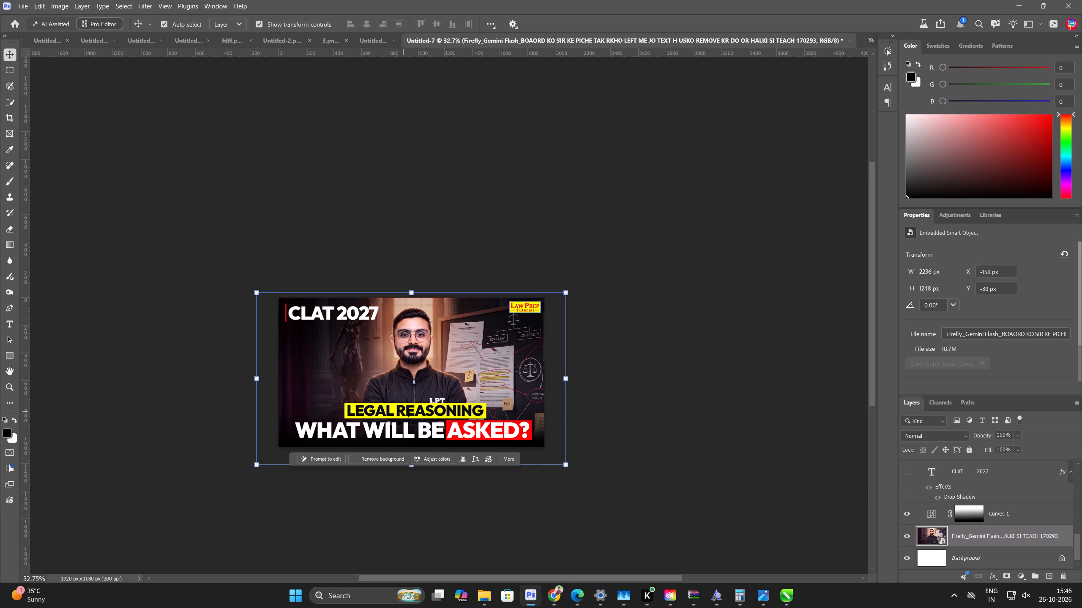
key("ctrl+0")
Switch to Chrome and search Google Images for "student at exam center".
key("alt+Tab")
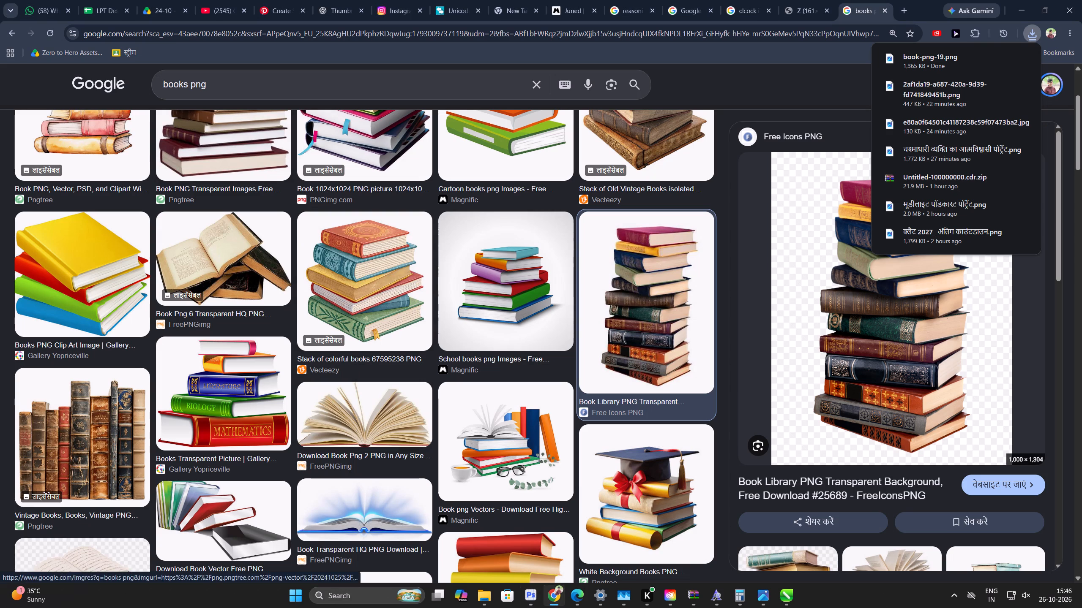
double_click(254, 81)
key("ctrl+a")
type("student at exam center")
key("space")
key("Return")
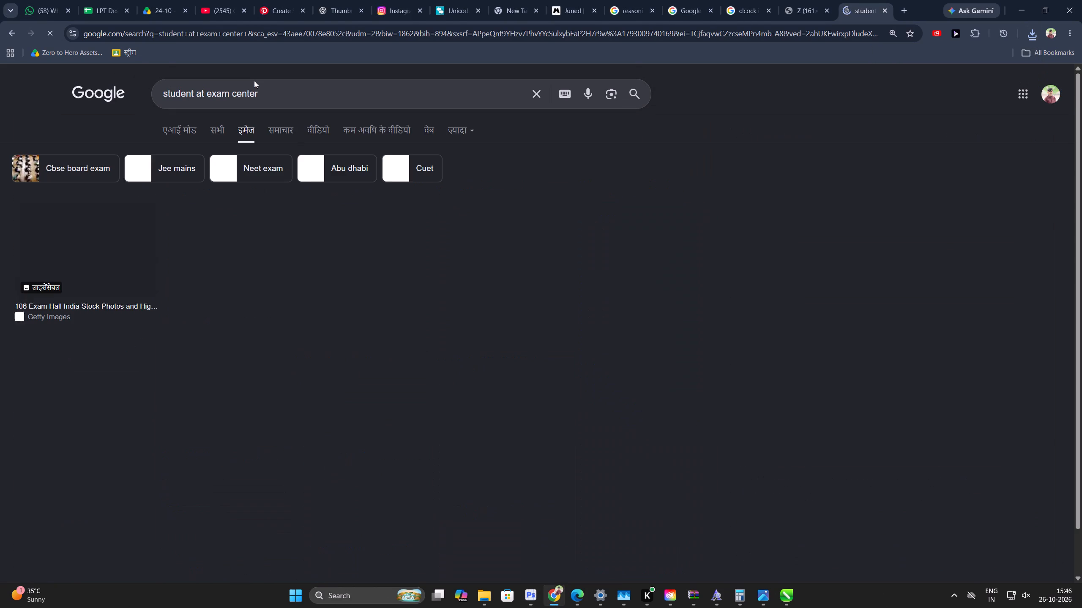
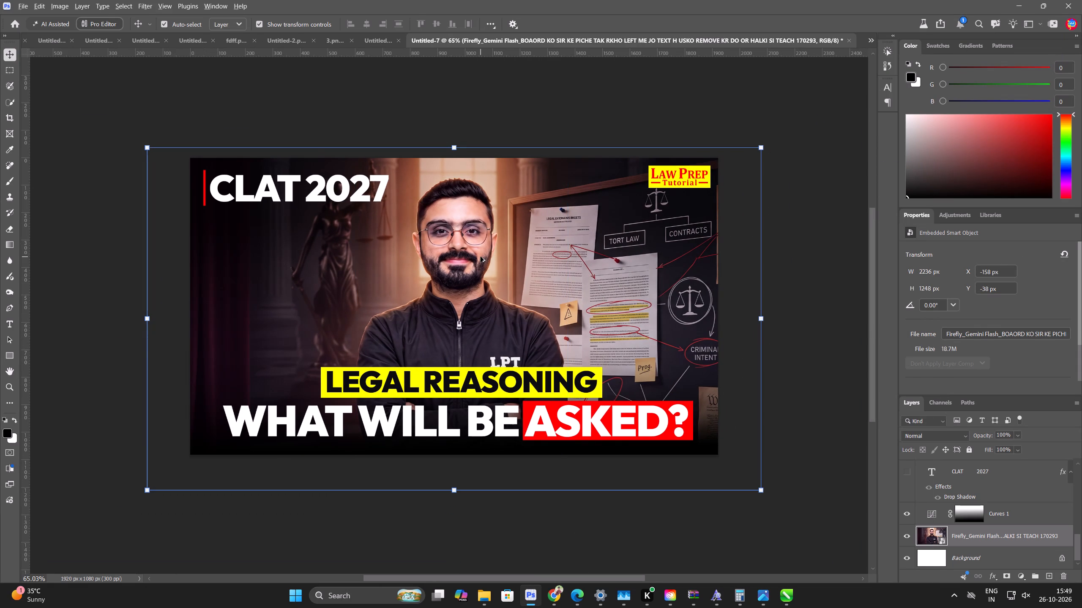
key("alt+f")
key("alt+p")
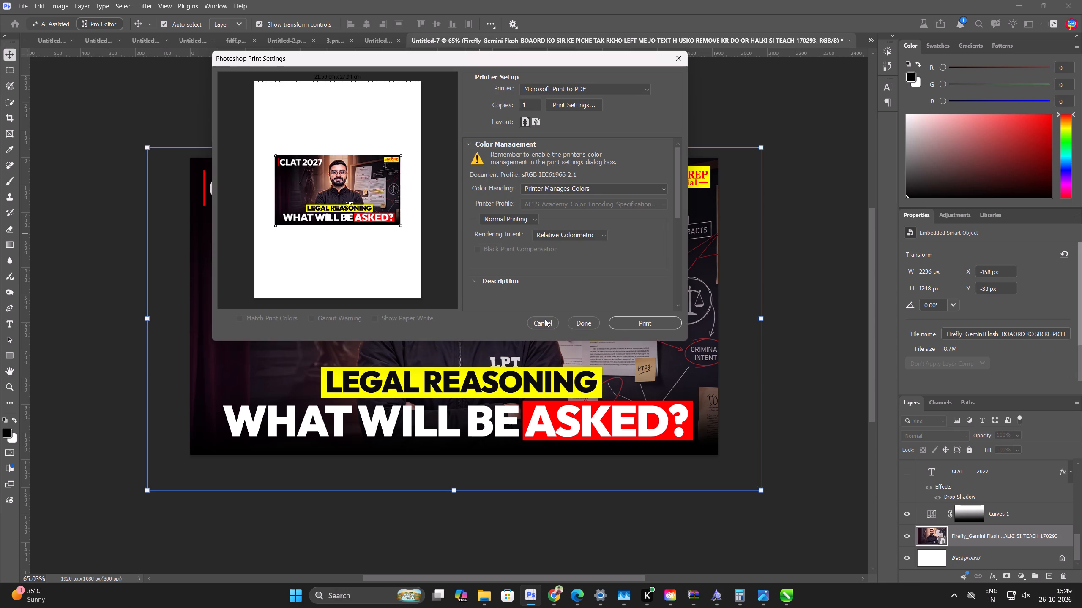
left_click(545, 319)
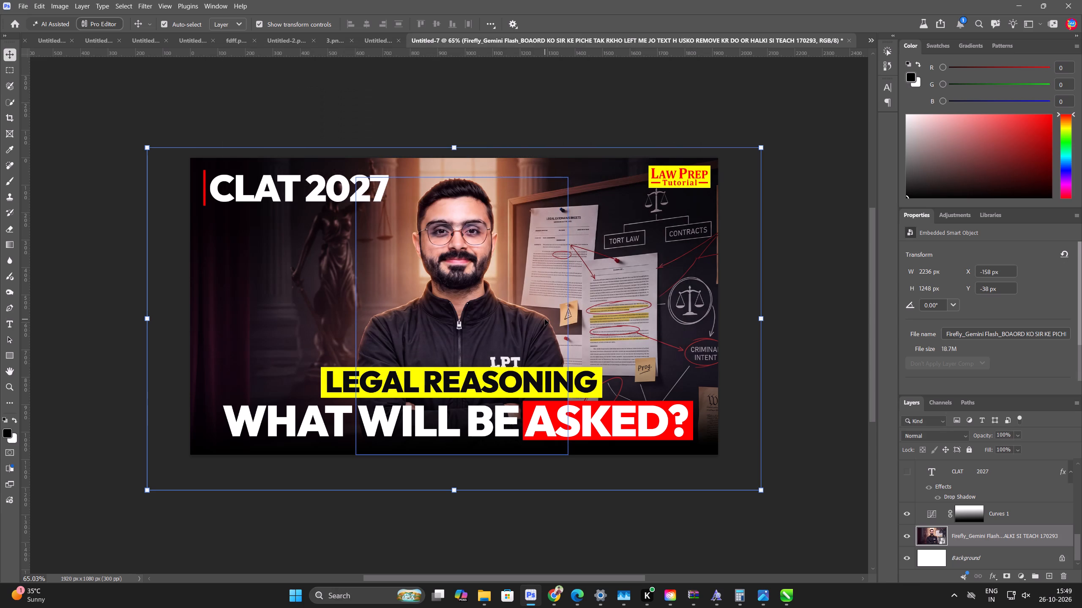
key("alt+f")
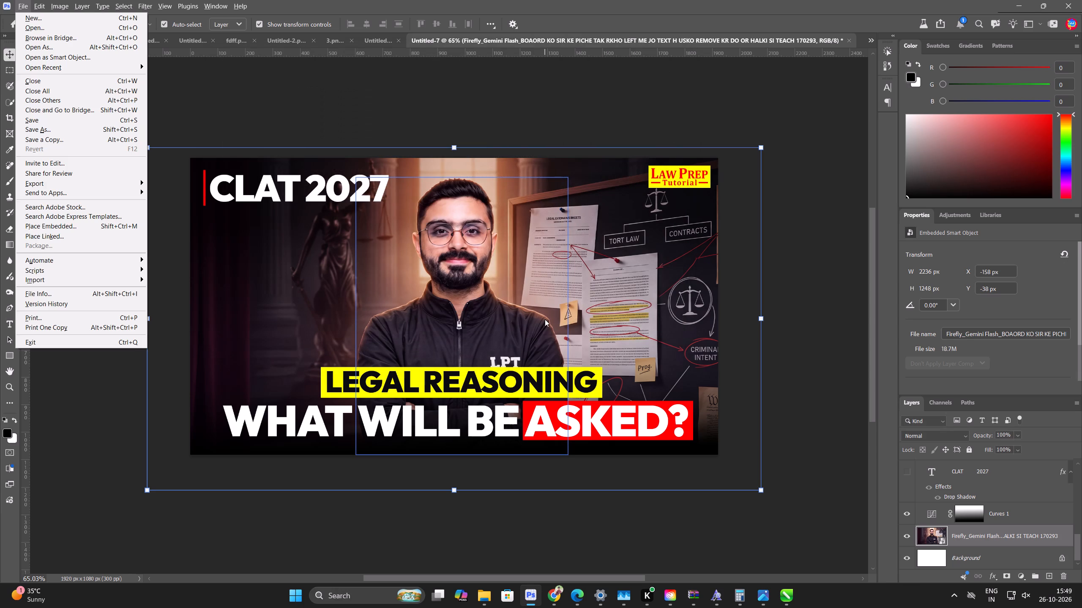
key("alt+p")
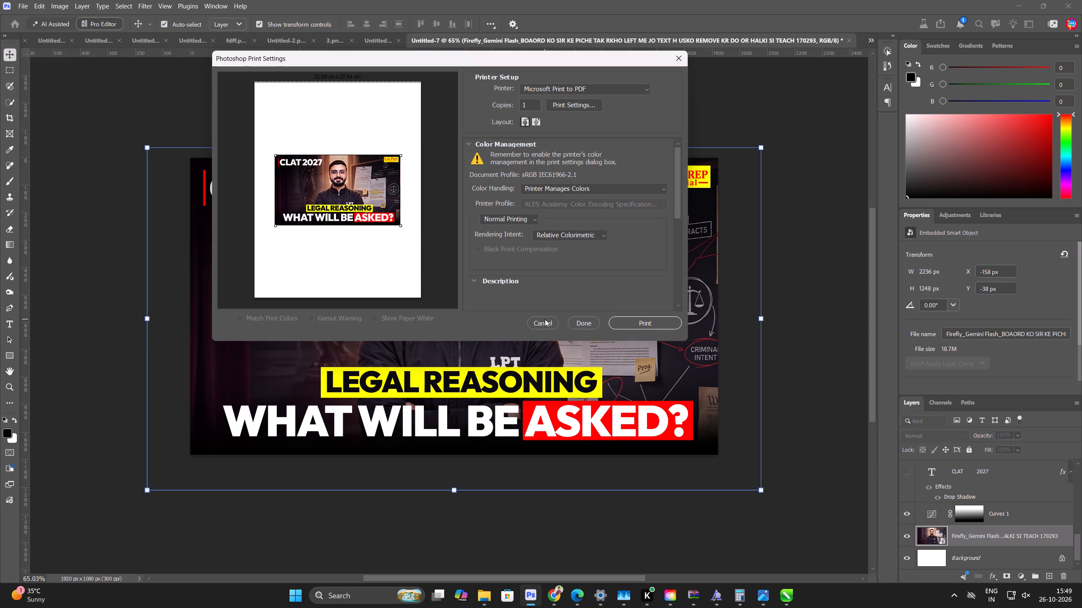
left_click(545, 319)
Place the downloaded Gemini exam-hall student PNG from Downloads into the thumbnail as an embedded image.
key("alt+f")
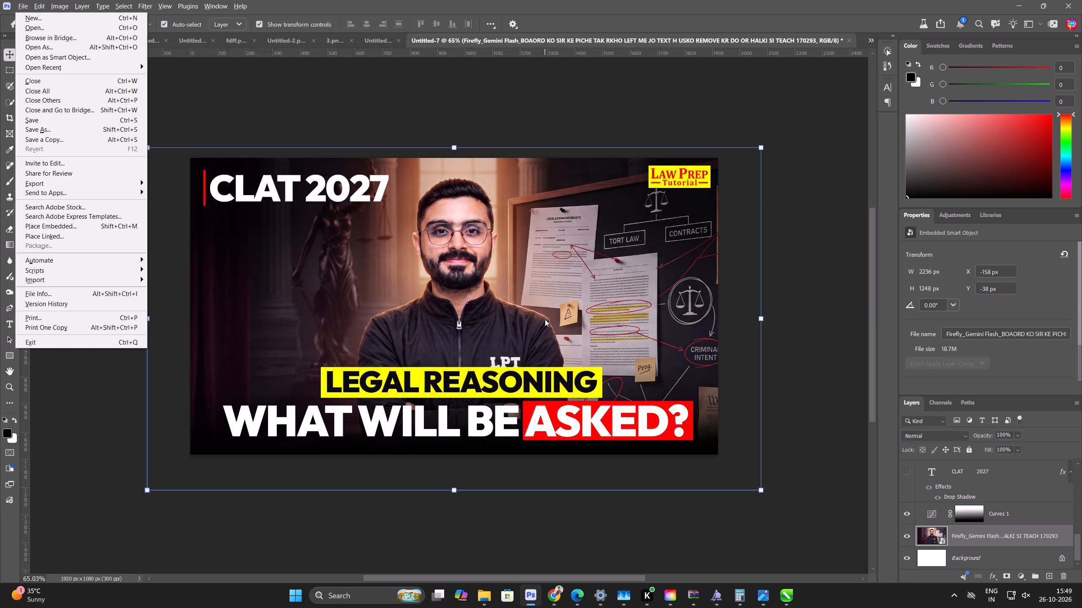
key("alt+l")
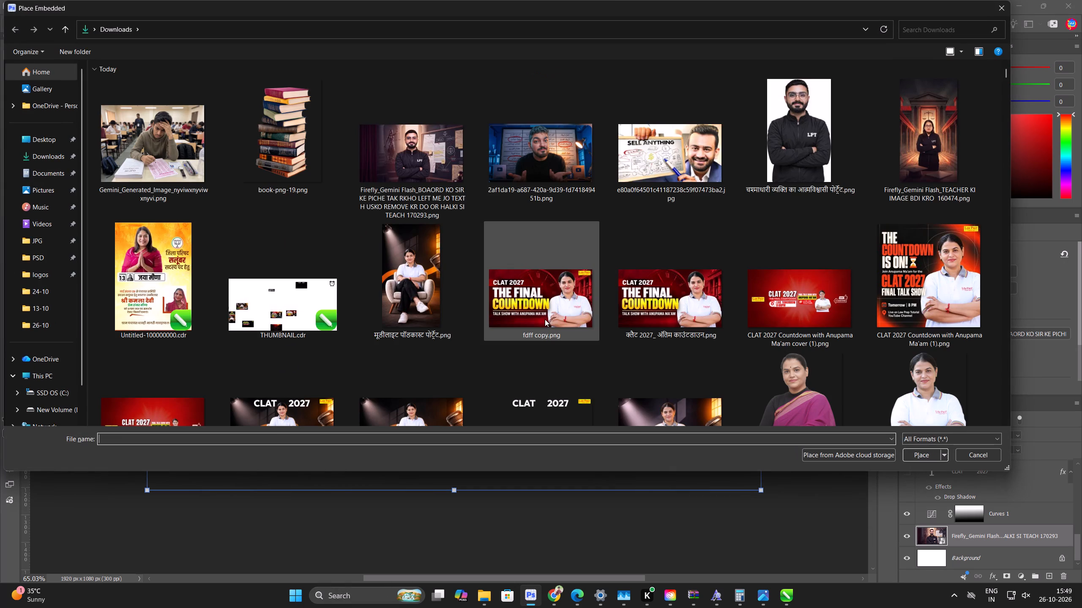
double_click(152, 157)
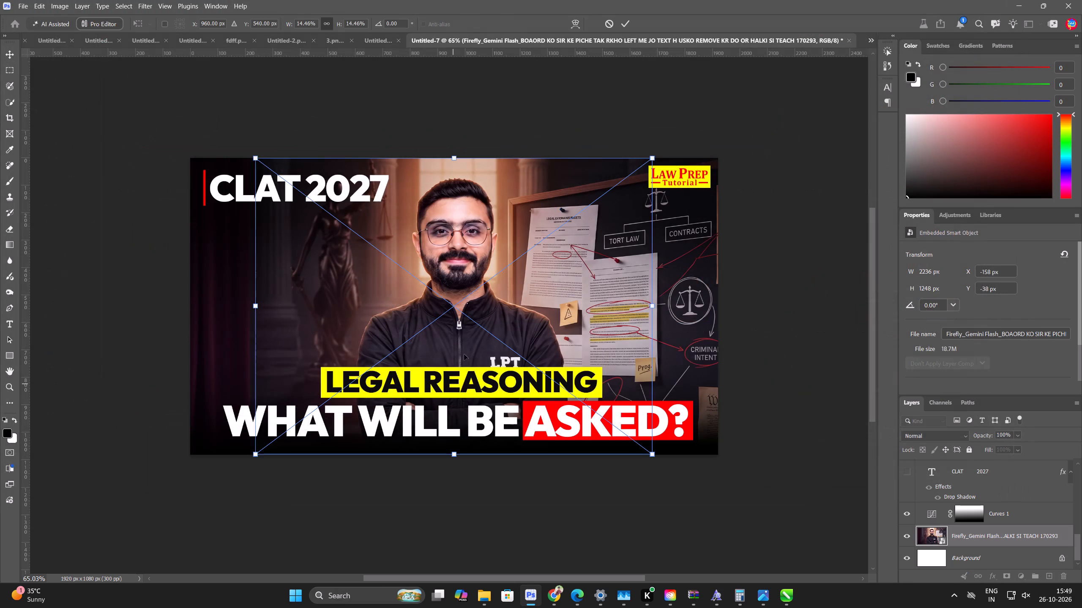
Scale the placed exam-hall student image to about 1044 by 779 px and position it behind the teacher, below the CLAT 2027 title.
left_click_drag(650, 309, 464, 310)
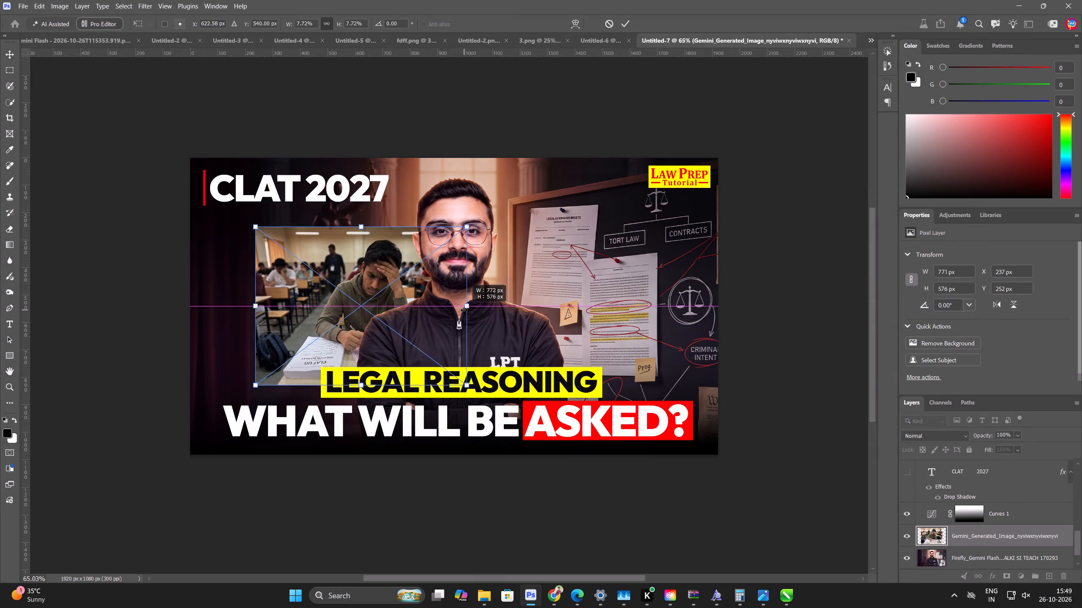
left_click_drag(464, 310, 542, 326)
left_click_drag(250, 295, 187, 341)
left_click_drag(262, 293, 196, 329)
left_click_drag(478, 339, 410, 353)
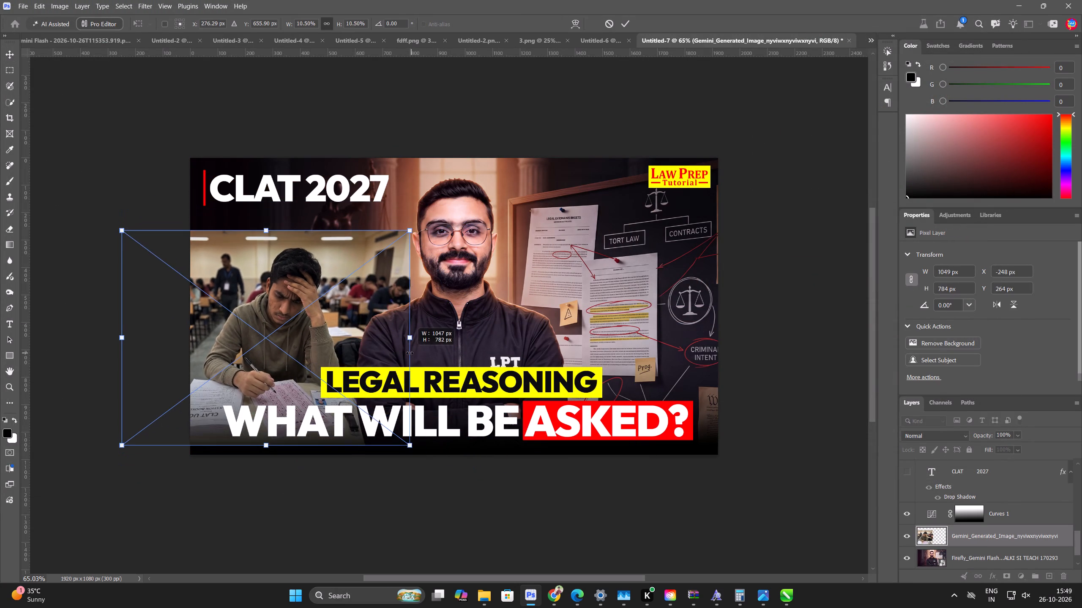
left_click_drag(287, 358, 343, 361)
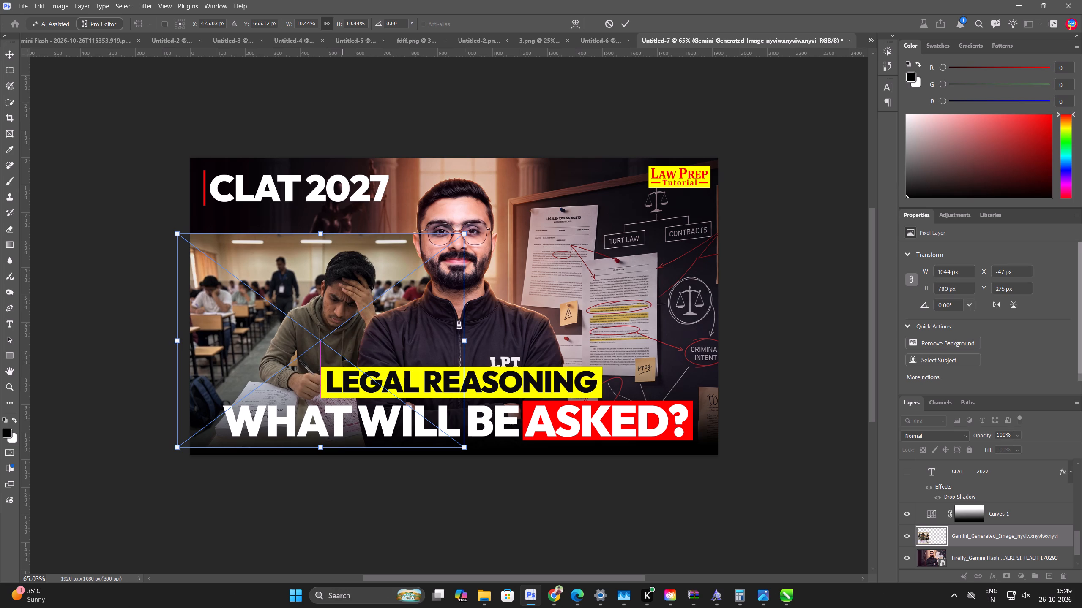
left_click_drag(352, 292, 320, 285)
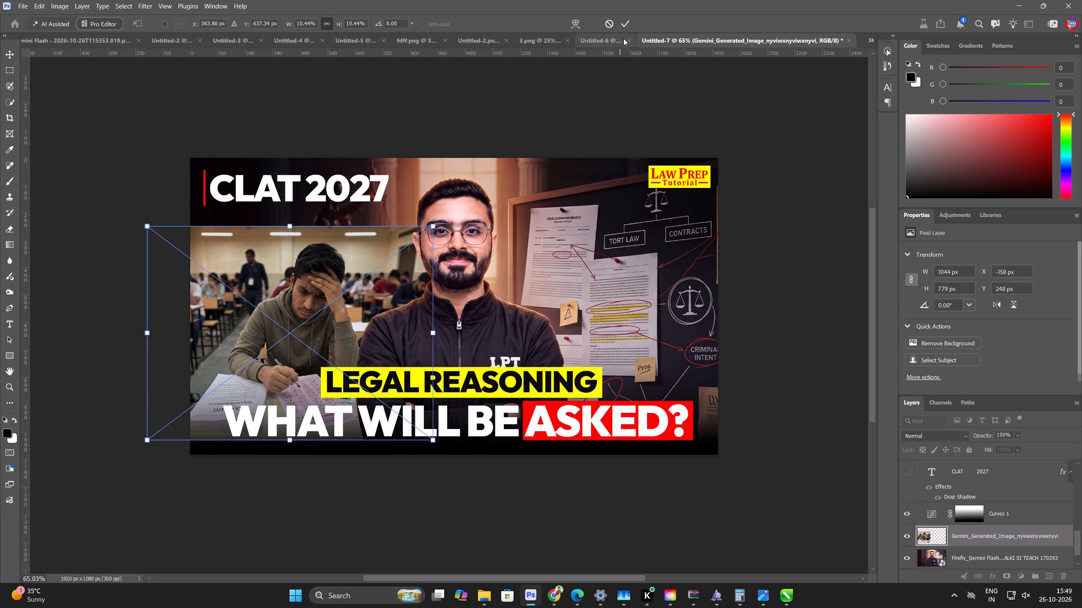
left_click(627, 21)
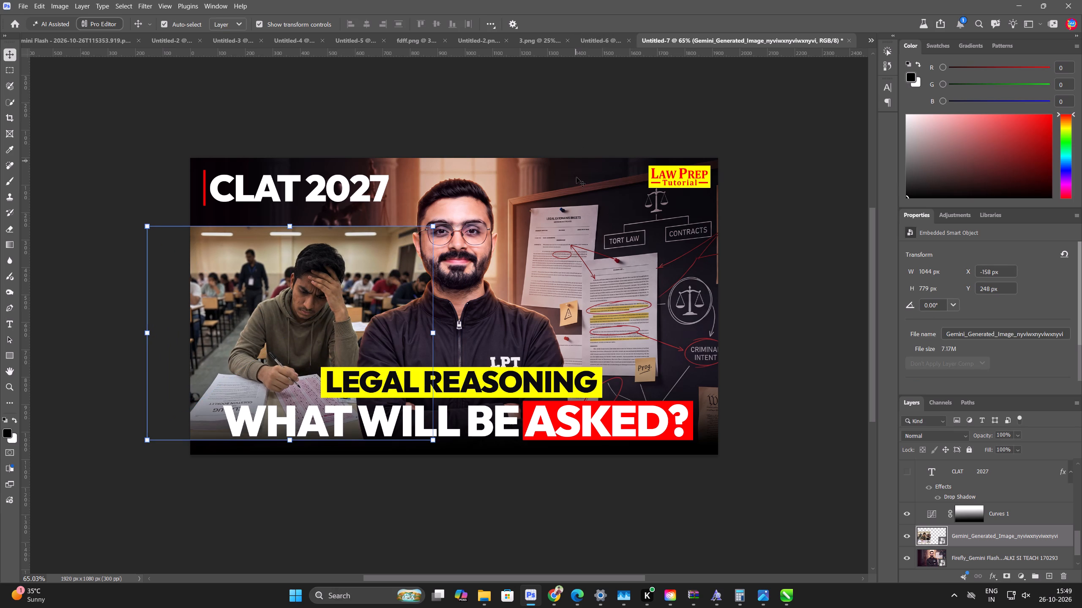
Convert the exam-hall student image to black and white with the Default preset of the Black and White adjustment.
left_click(927, 437)
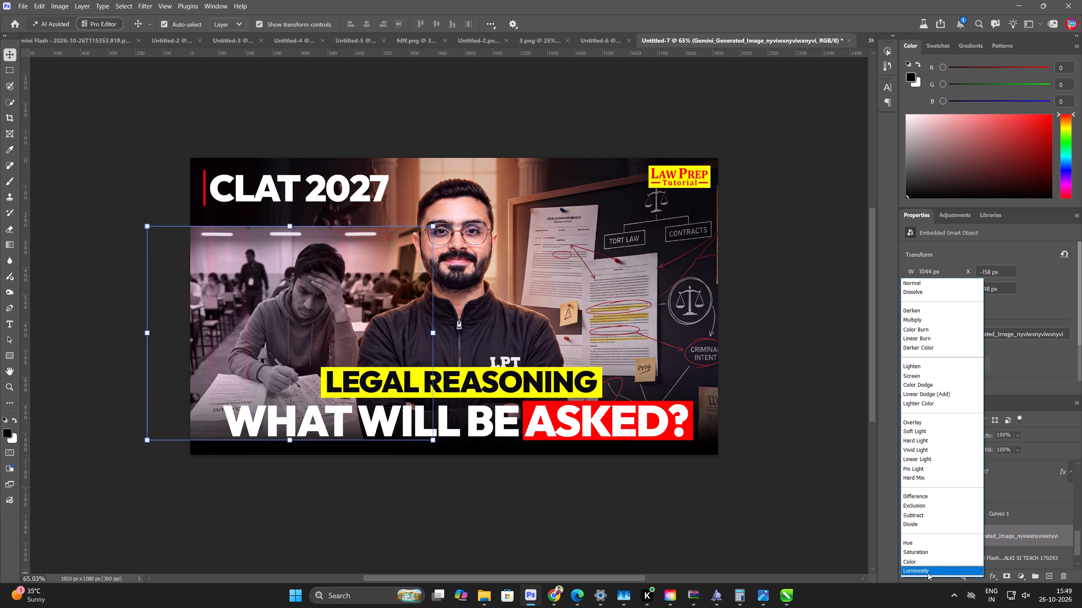
left_click(730, 552)
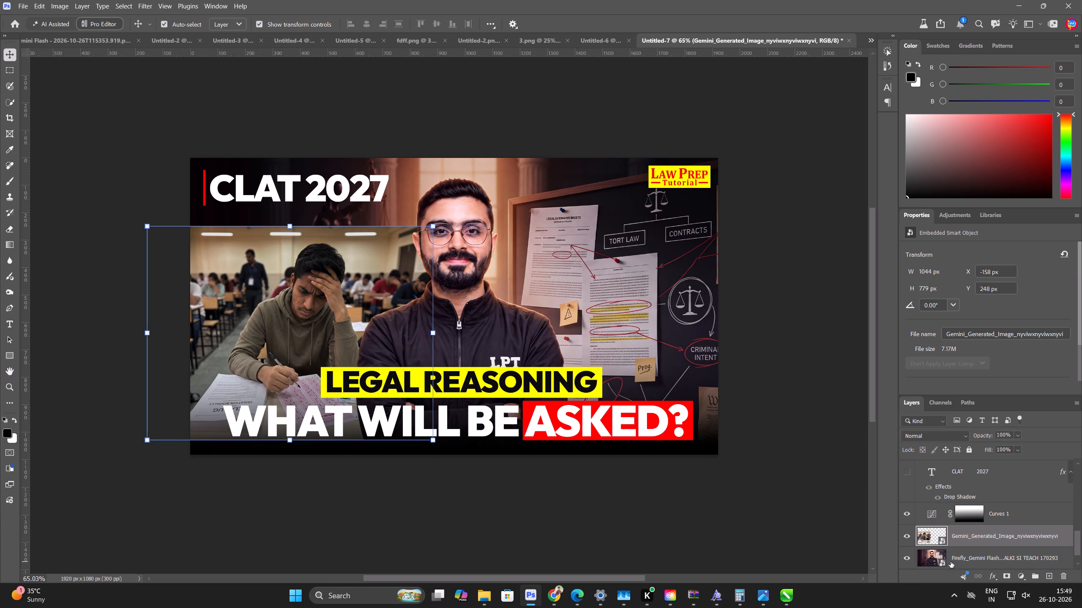
key("ctrl+alt+shift+b")
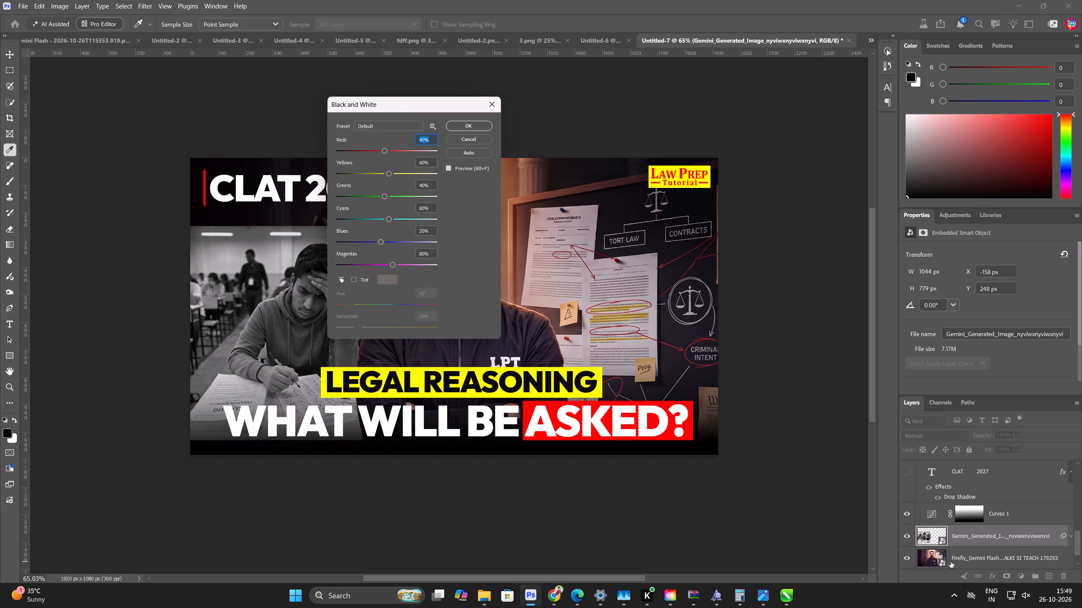
key("Return")
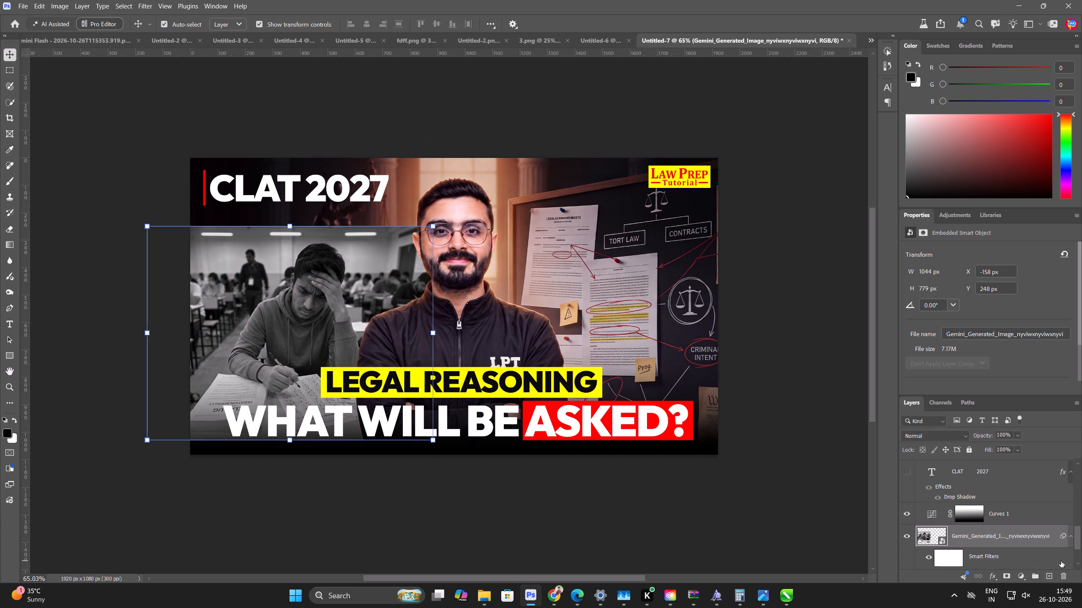
Add a layer mask to the exam-hall student image and invert it to black, leaving the mask enabled and nothing selected.
left_click(1008, 580)
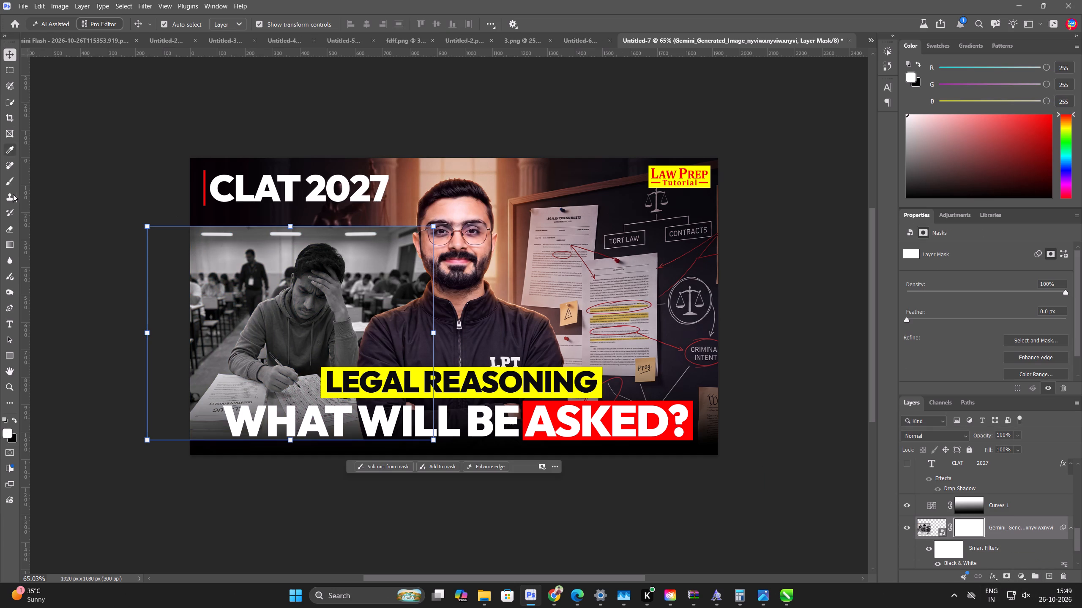
right_click(965, 528)
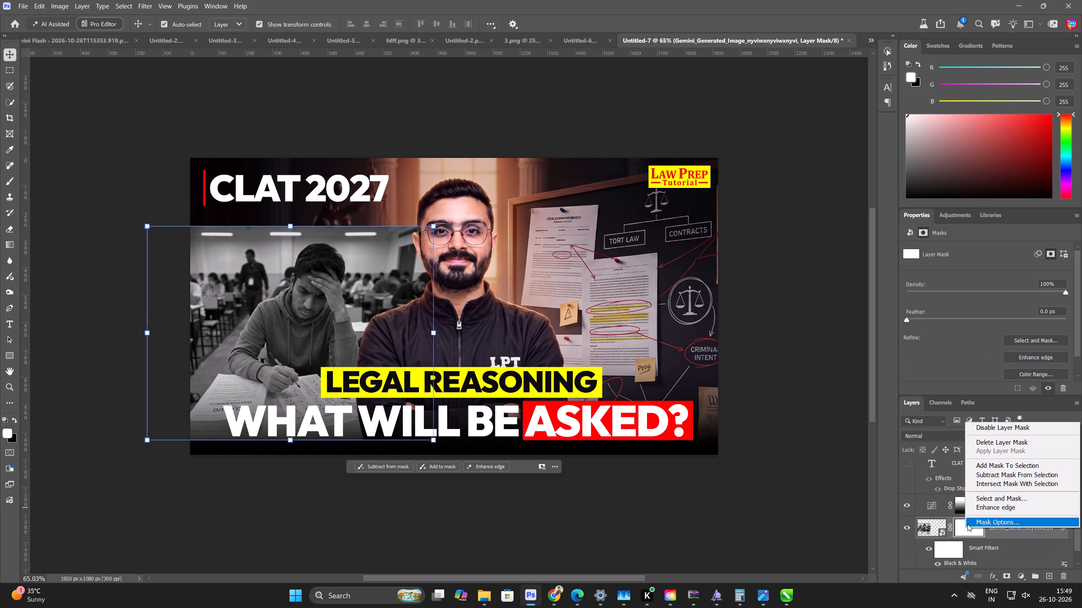
left_click(1003, 486)
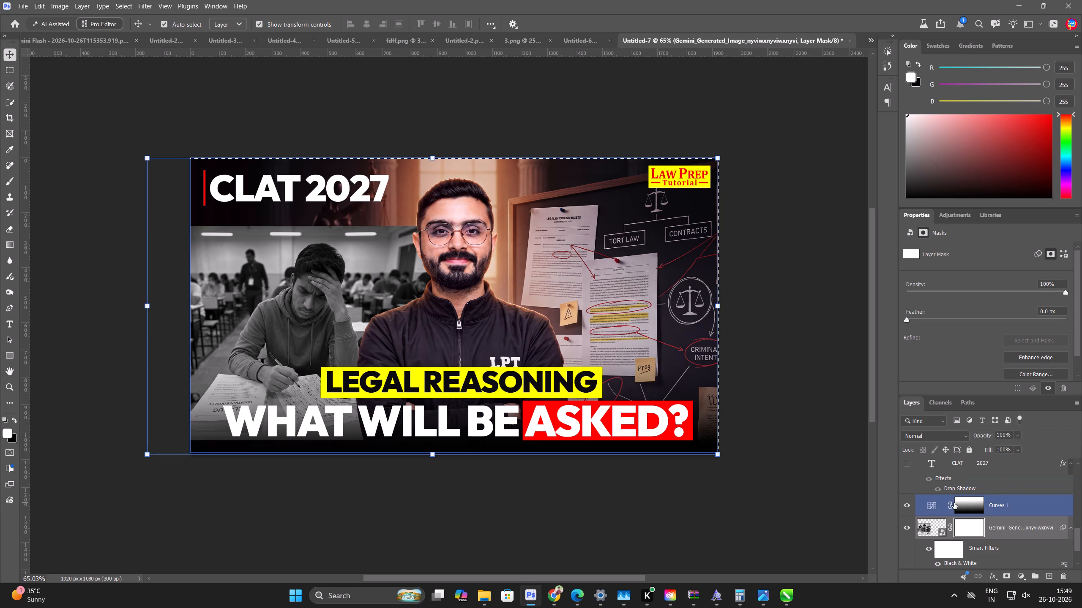
right_click(967, 522)
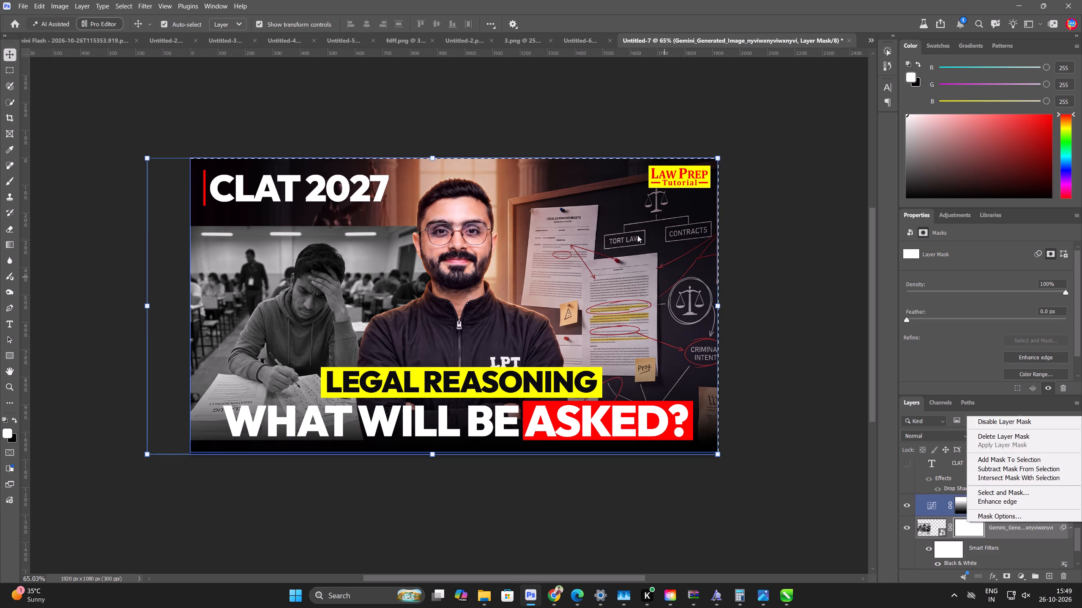
right_click(637, 235)
right_click(637, 235)
right_click(968, 527)
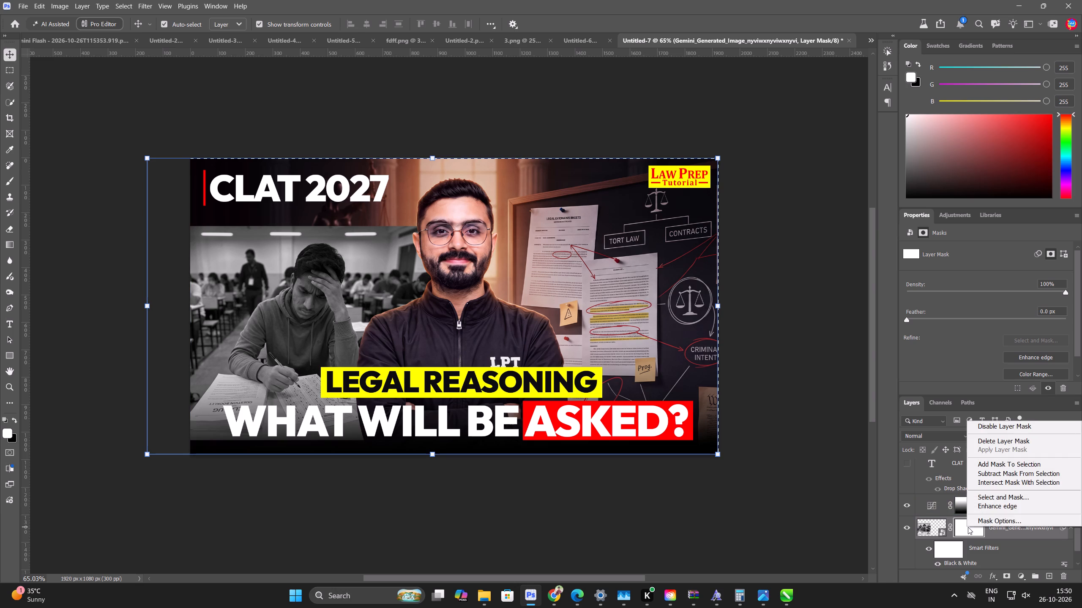
left_click(994, 428)
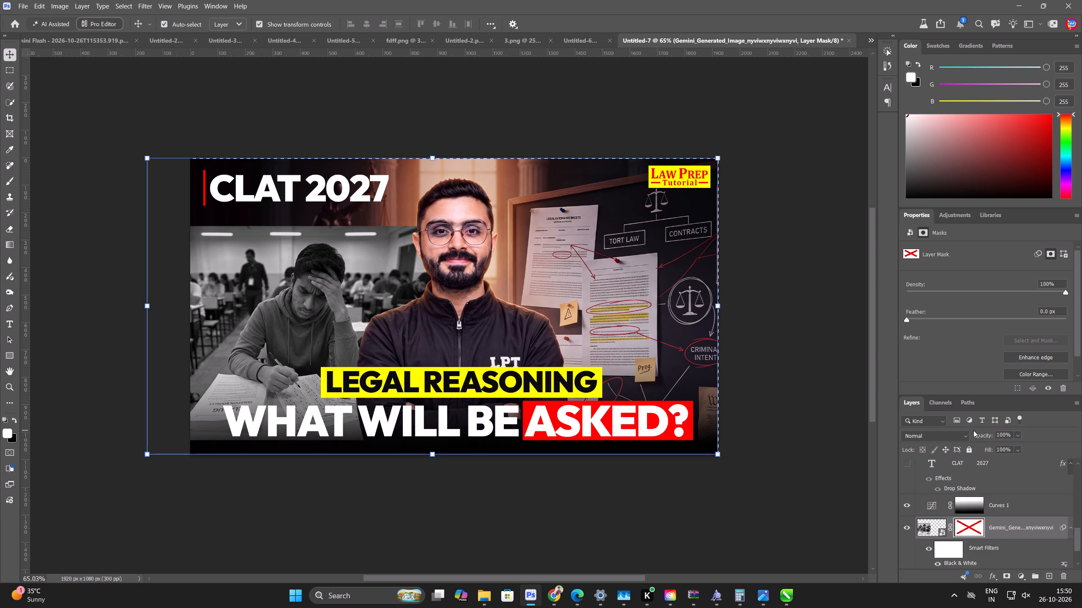
key("ctrl+d")
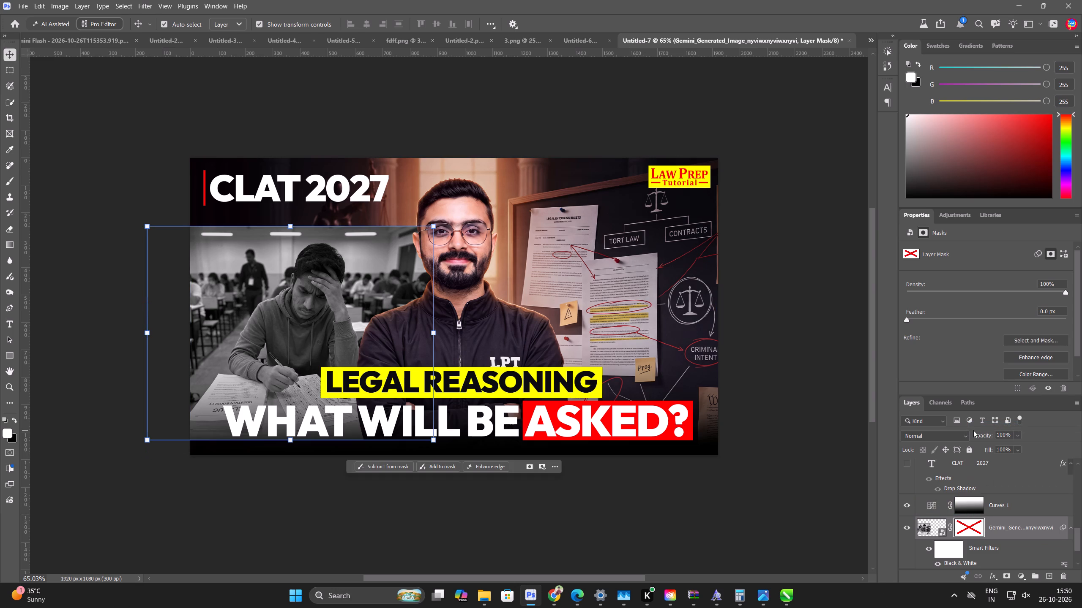
key("ctrl+i")
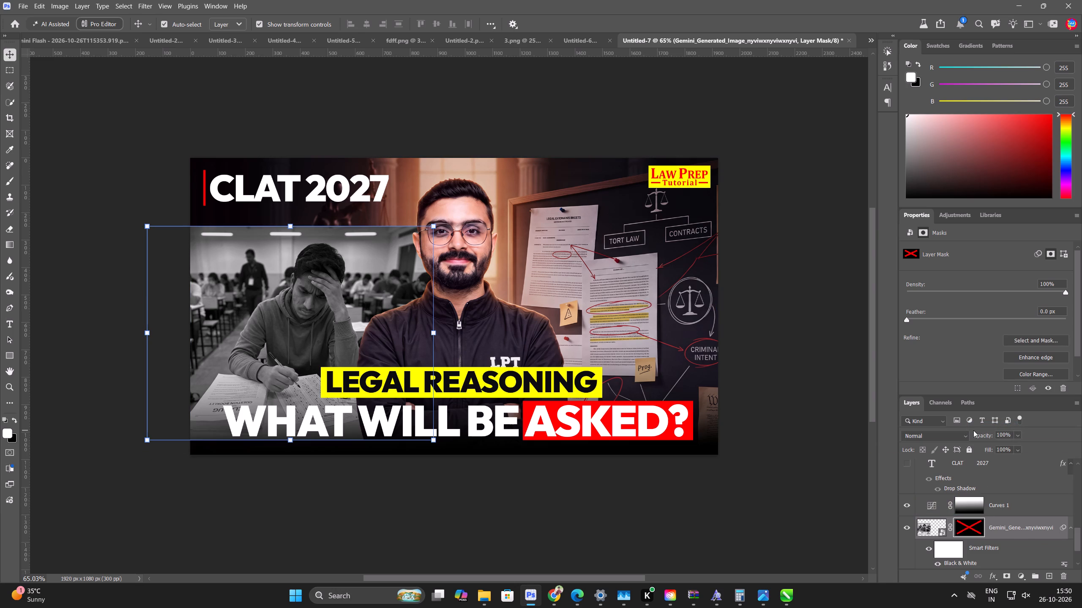
right_click(977, 526)
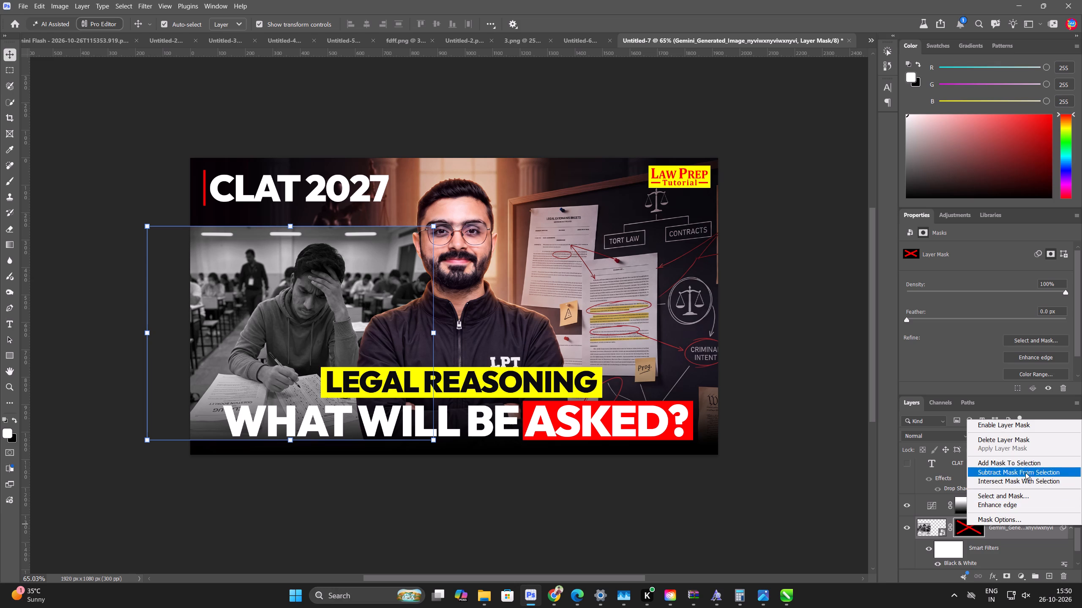
left_click(1022, 424)
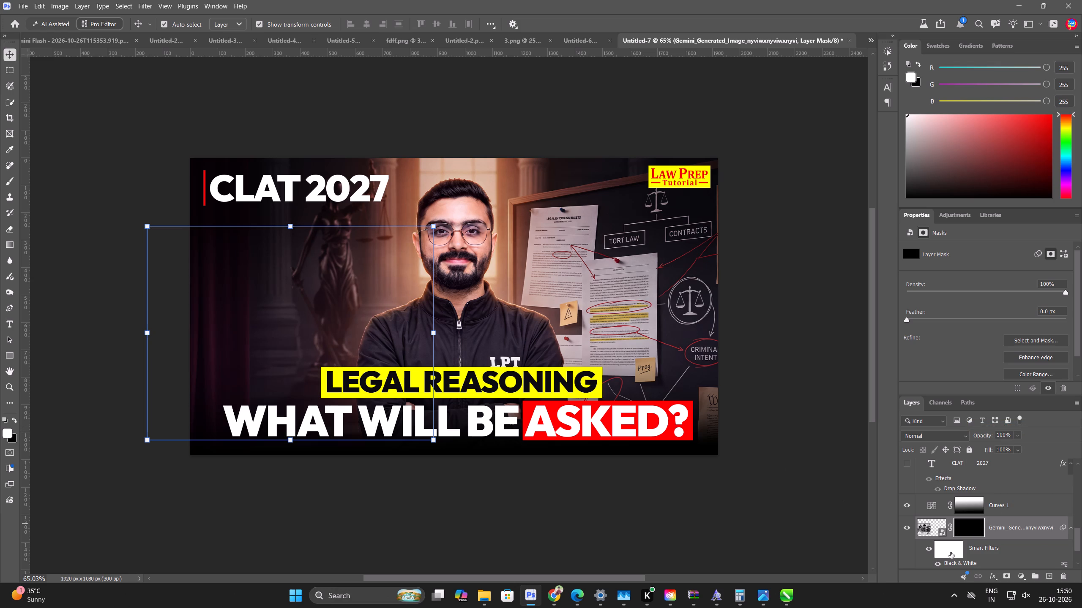
Paint white on the mask with a large soft brush over the student to reveal him beside the teacher.
key("b")
left_click(290, 321)
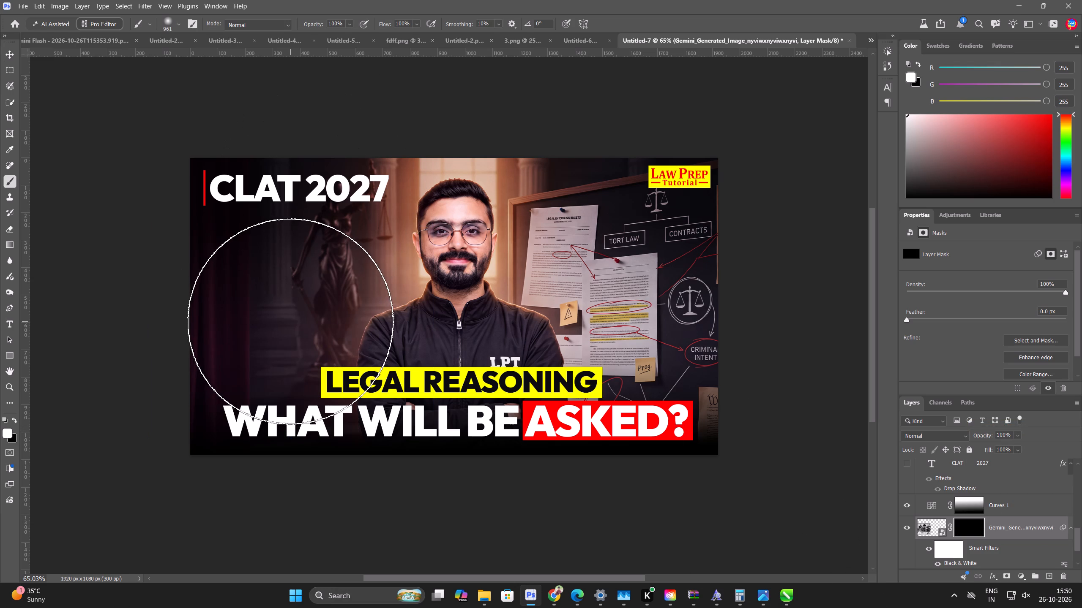
scroll(472, 290, "down", 4)
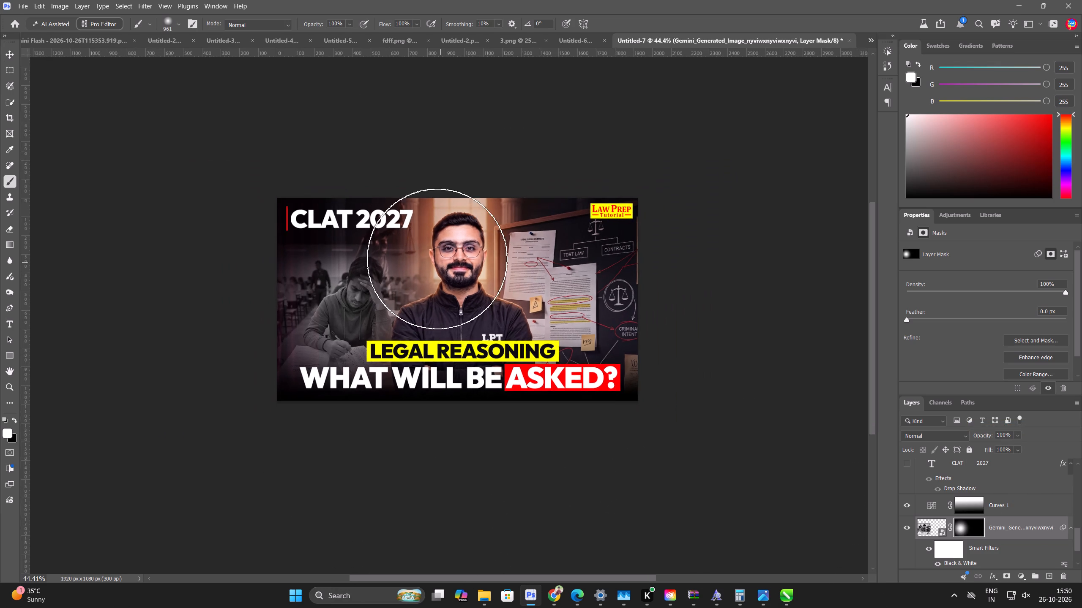
scroll(392, 231, "up", 4)
left_click(348, 334)
triple_click(348, 334)
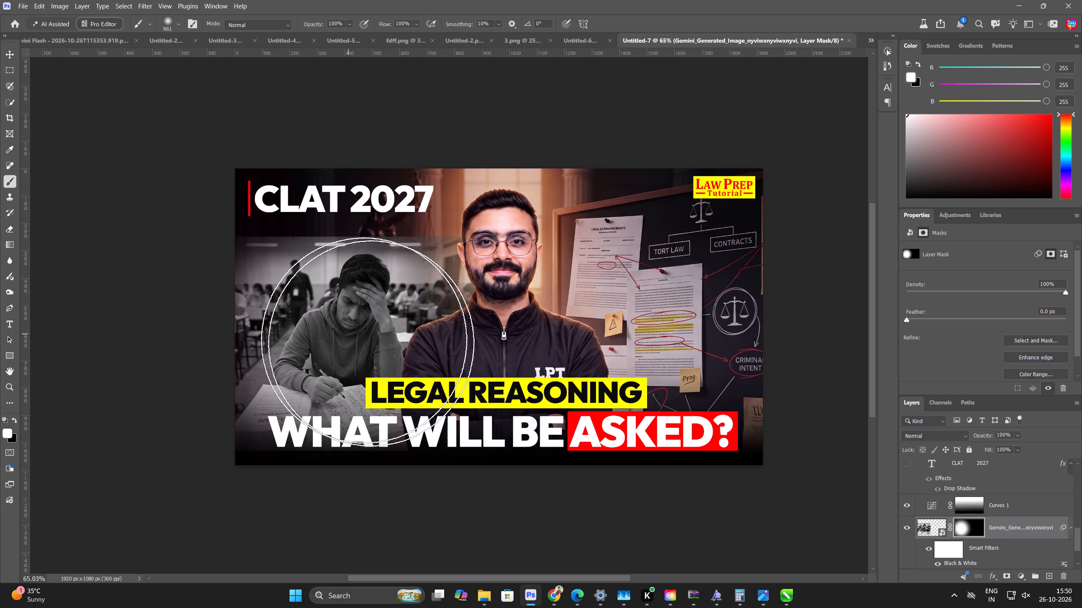
Fade the exam-hall image's upper edge on the mask with a 1246 px soft eraser and reduce the eraser to 165 px.
key("e")
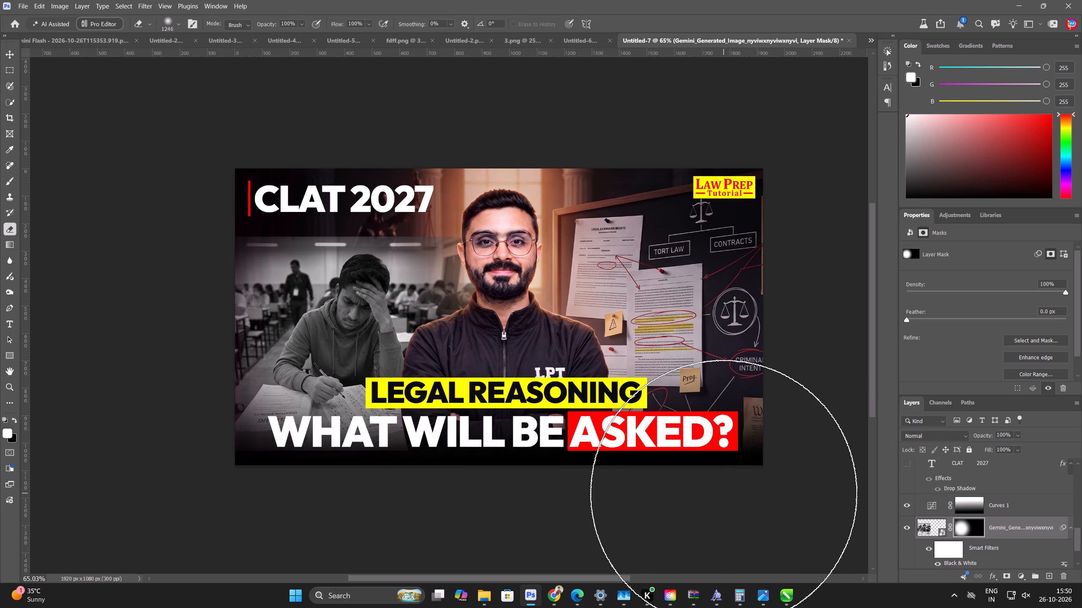
left_click_drag(185, 132, 249, 68)
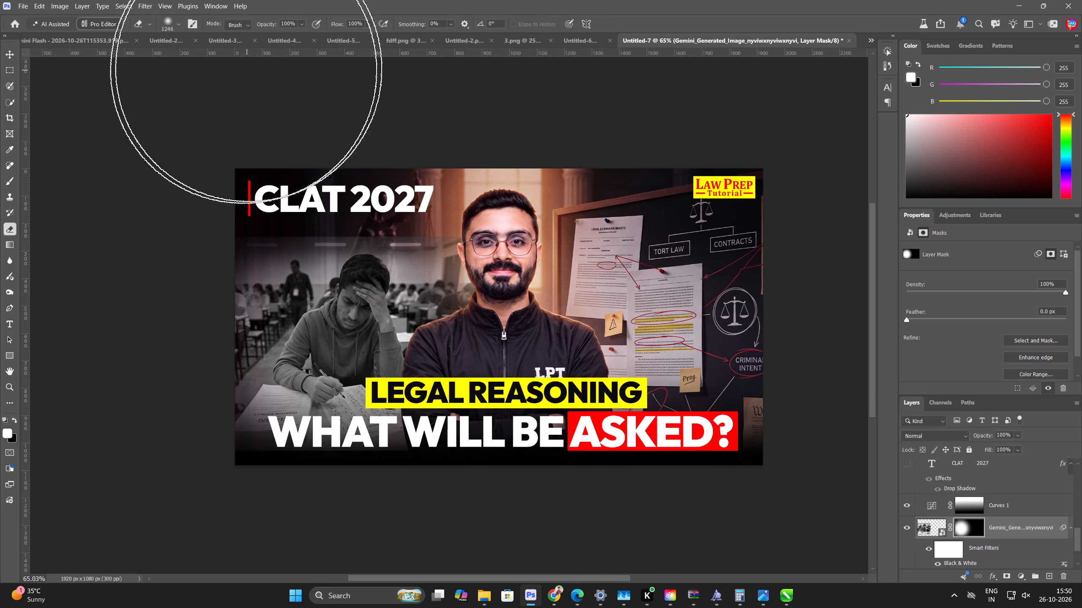
left_click_drag(249, 68, 417, 95)
right_click(467, 118)
right_click(453, 280)
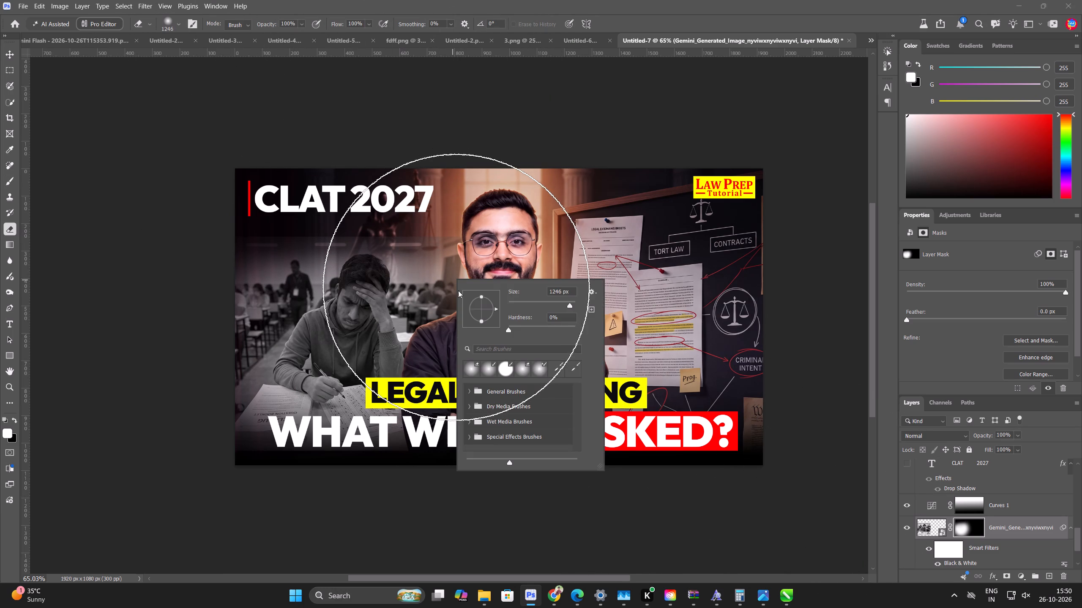
left_click_drag(566, 304, 553, 305)
left_click_drag(194, 229, 574, 198)
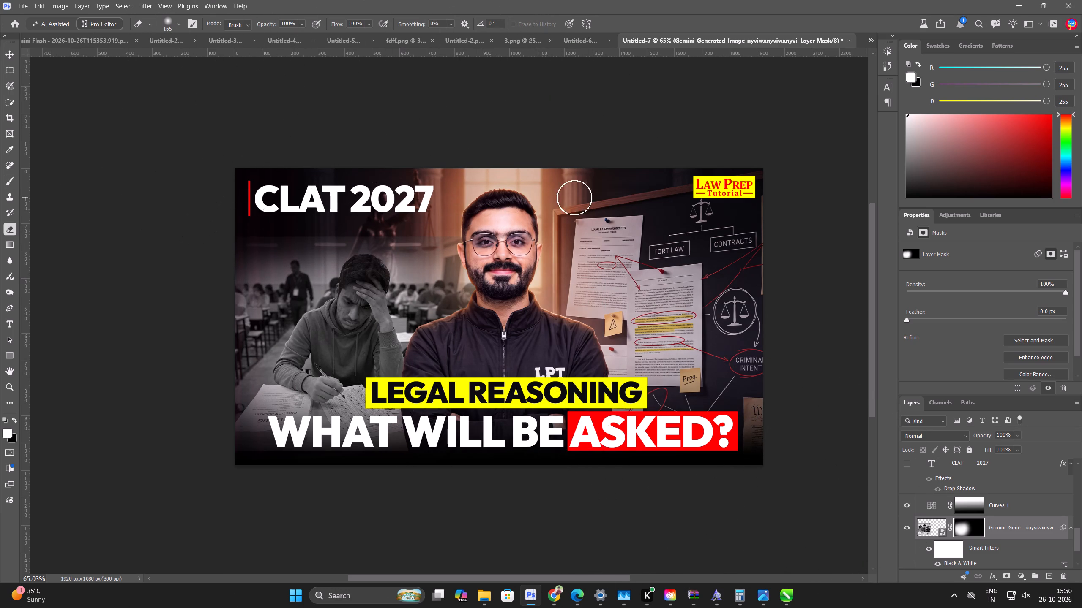
left_click_drag(574, 198, 572, 344)
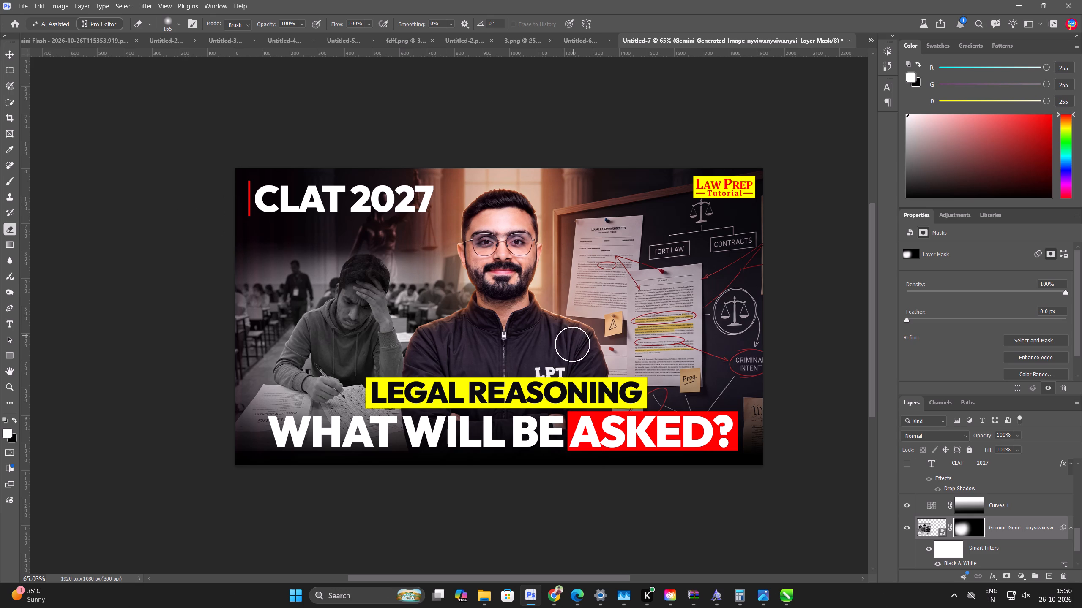
left_click_drag(572, 344, 287, 502)
Stamp all visible layers into one new layer above the others and convert it to a smart object.
scroll(325, 486, "down", 4)
key("ctrl+alt+a")
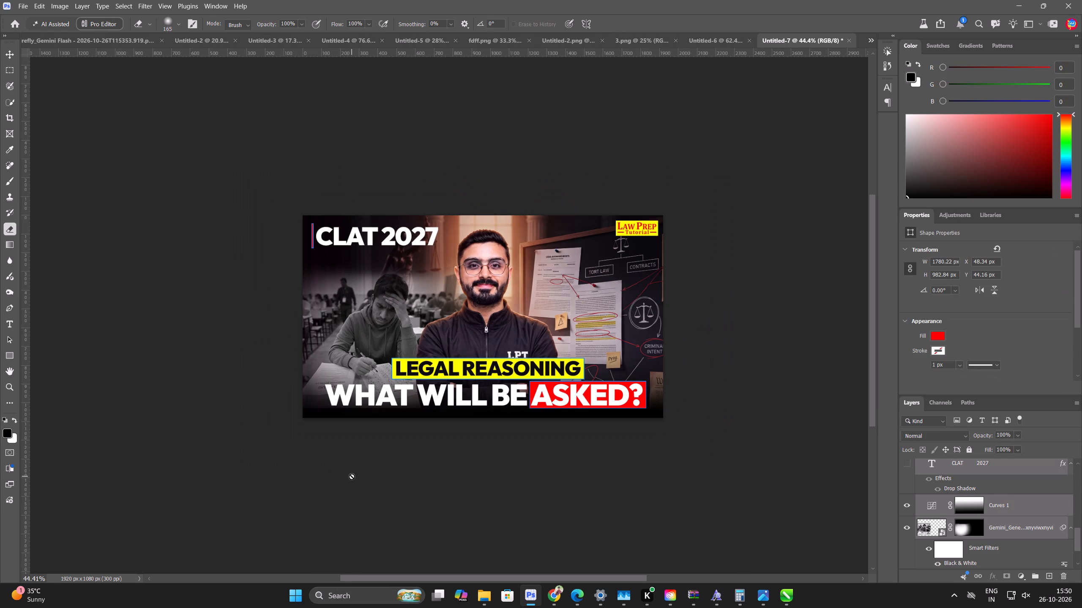
key("ctrl+alt+shift+e")
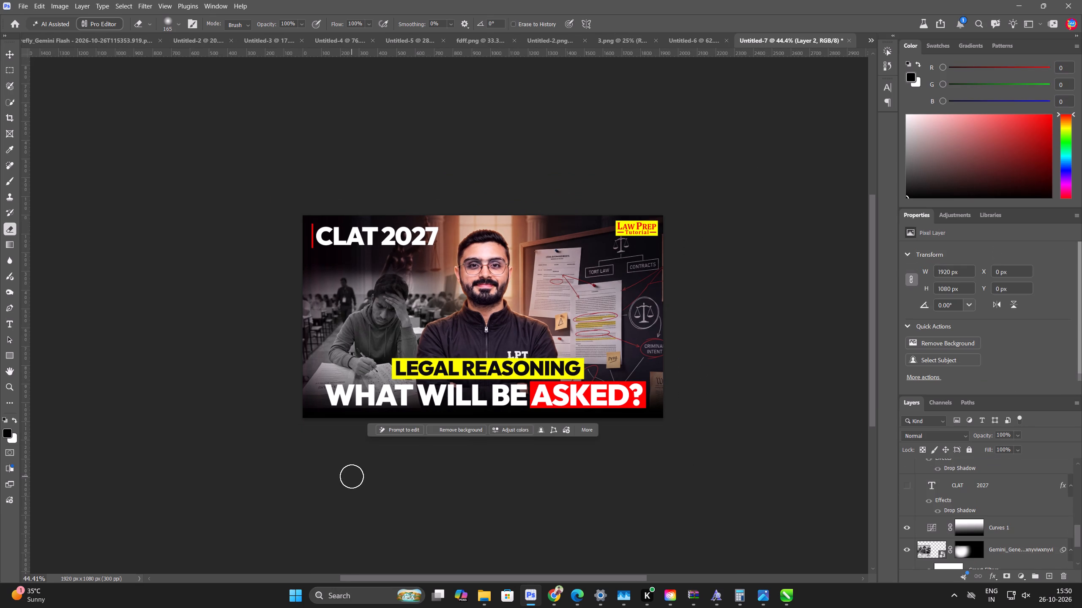
key("ctrl+alt+q")
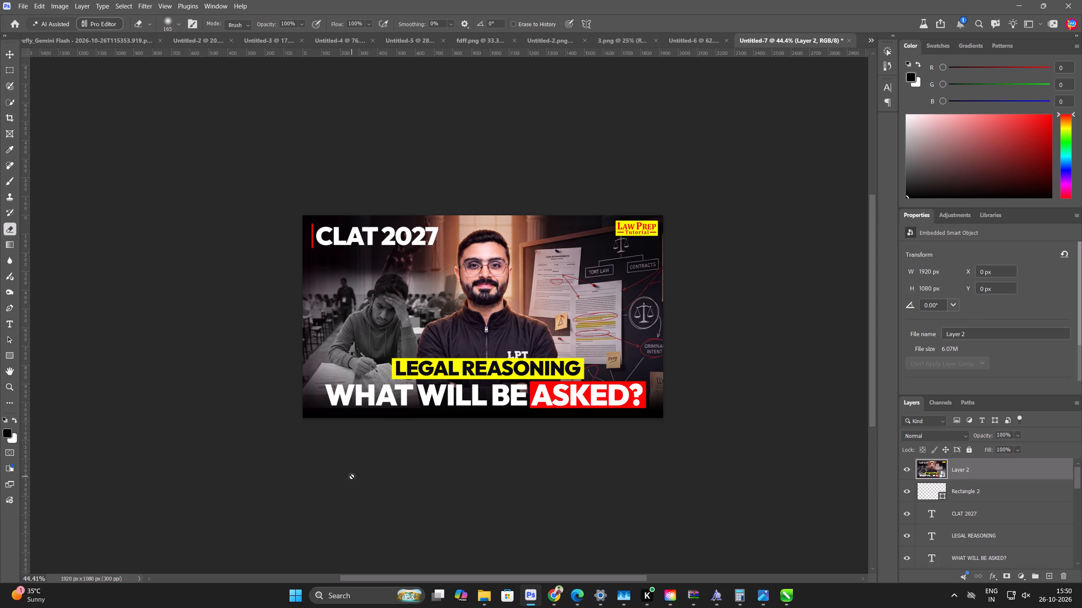
Apply the favourite TONE preset at 100 to the merged layer with the Camera Raw filter.
key("ctrl+shift+a")
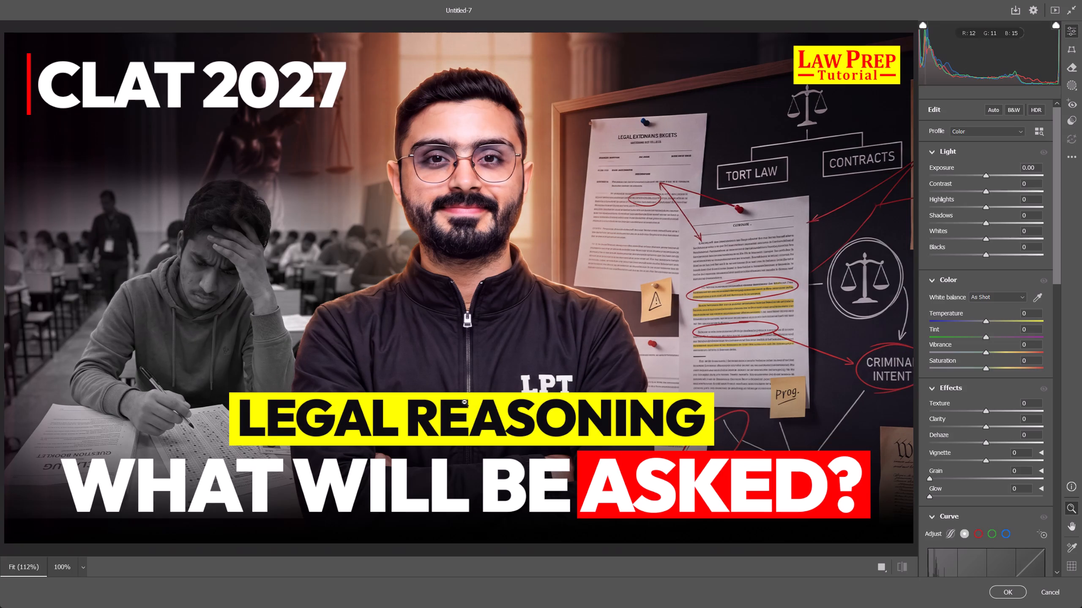
left_click(1074, 123)
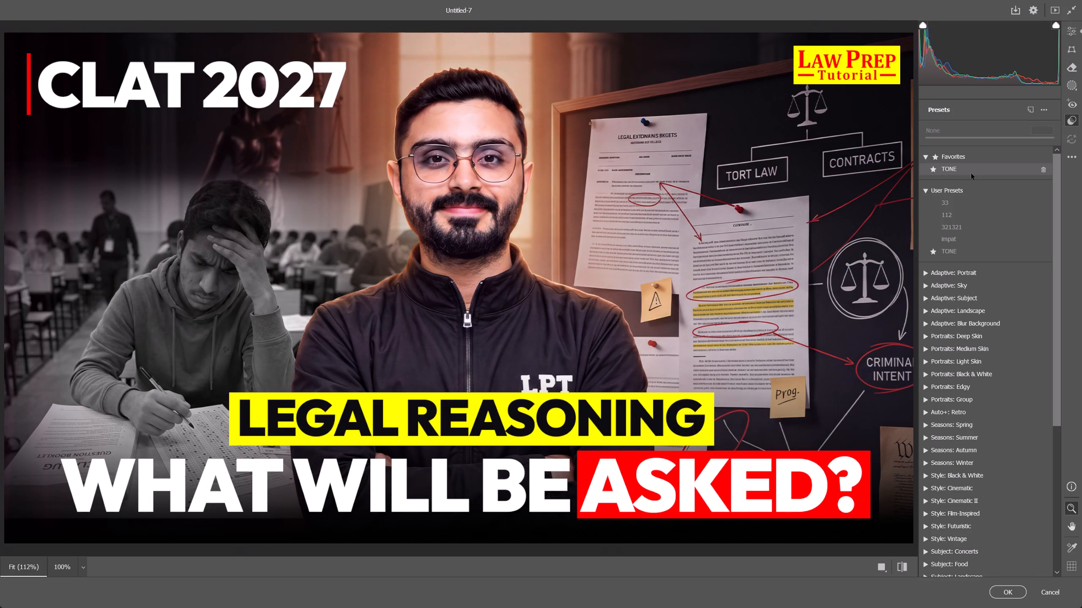
left_click(971, 174)
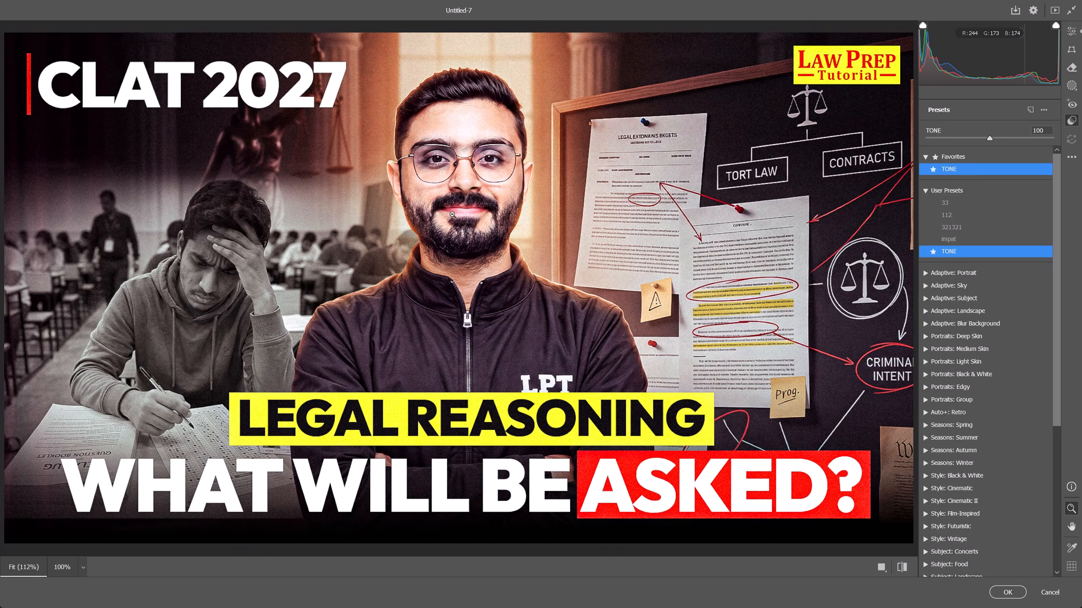
left_click(452, 214)
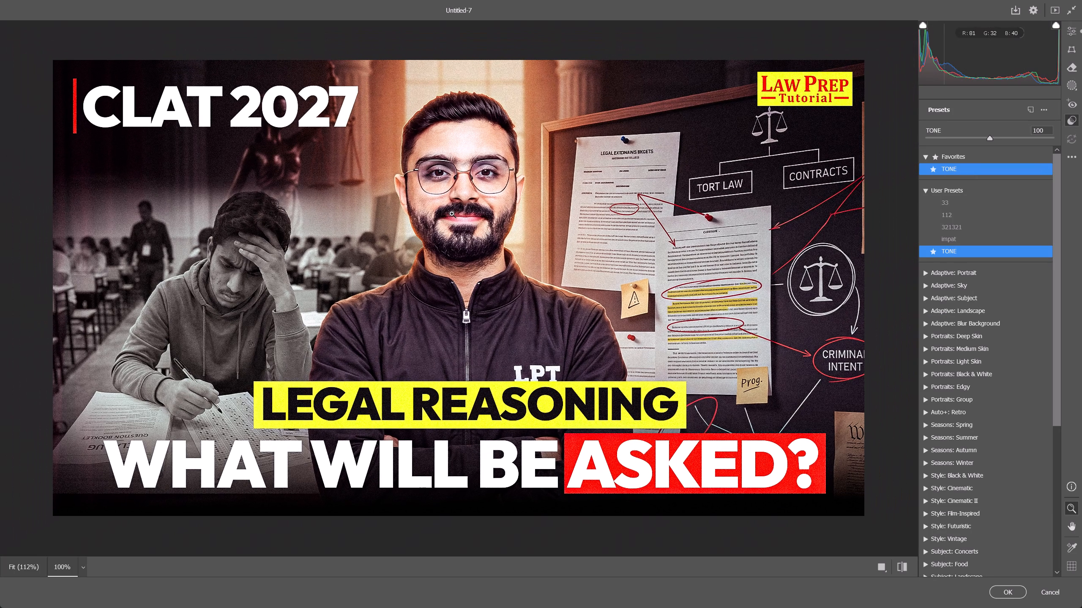
key("Return")
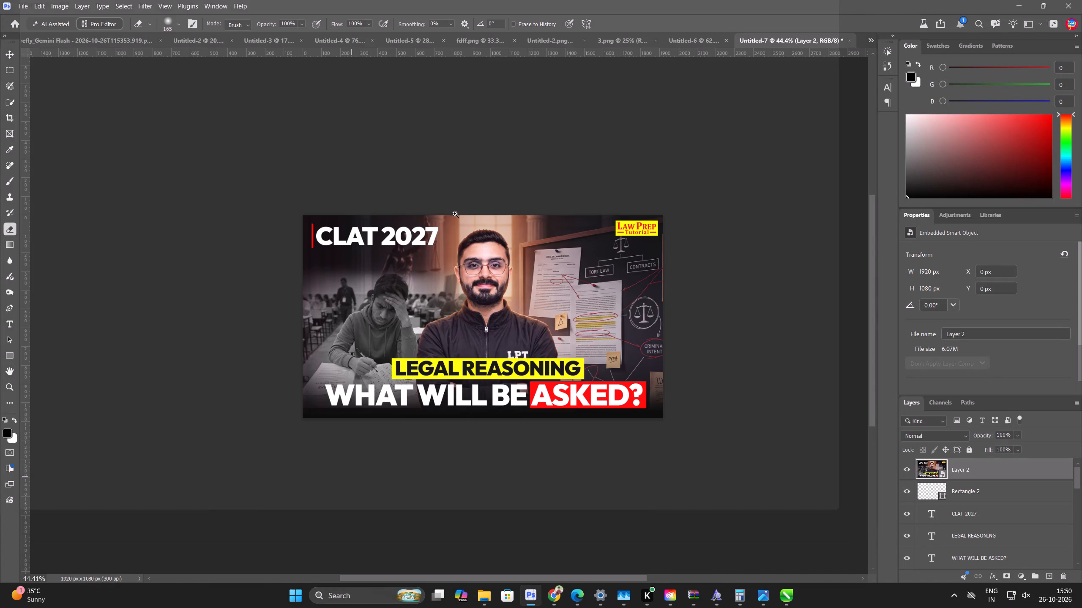
Move the TUTORIAL Thumbnail logo layer to the top of the layer stack, above the toned merged Layer 2.
scroll(1011, 525, "down", 9)
scroll(999, 522, "up", 1)
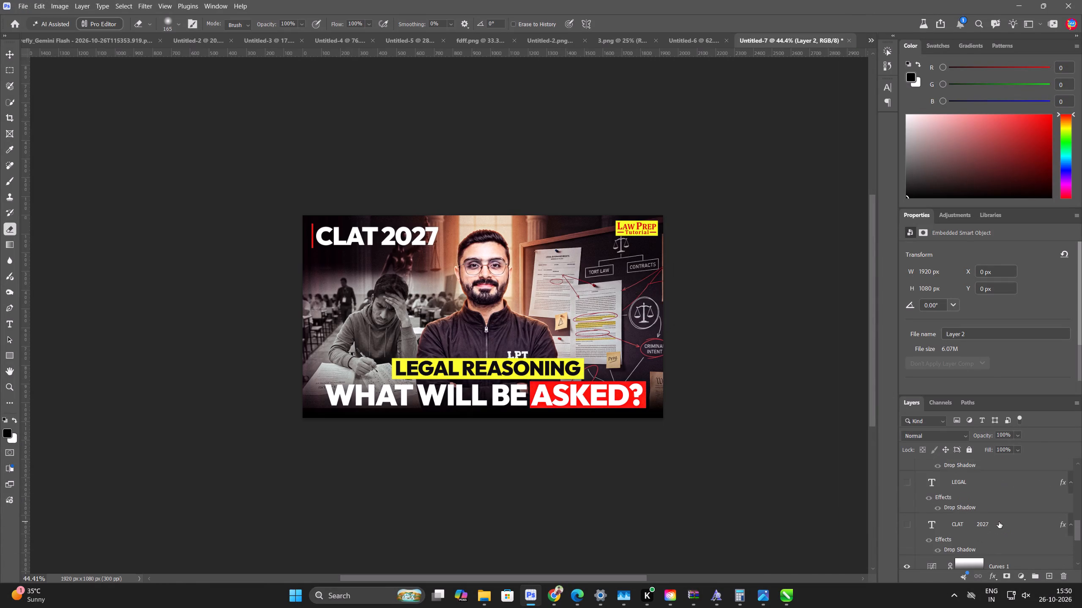
scroll(999, 522, "up", 5)
scroll(999, 522, "down", 2)
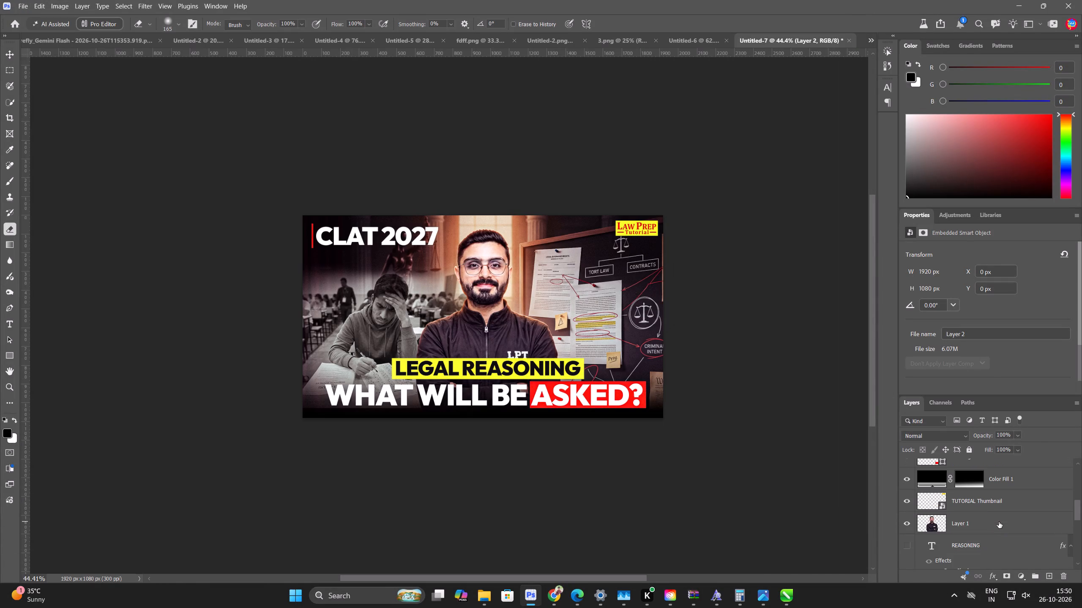
scroll(999, 522, "up", 2)
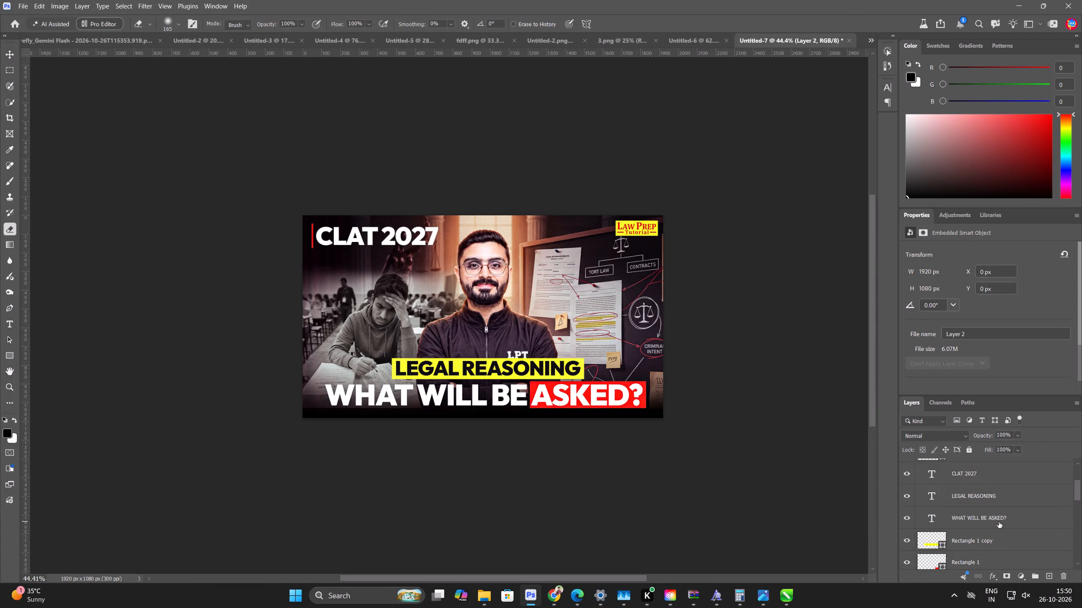
scroll(999, 522, "down", 7)
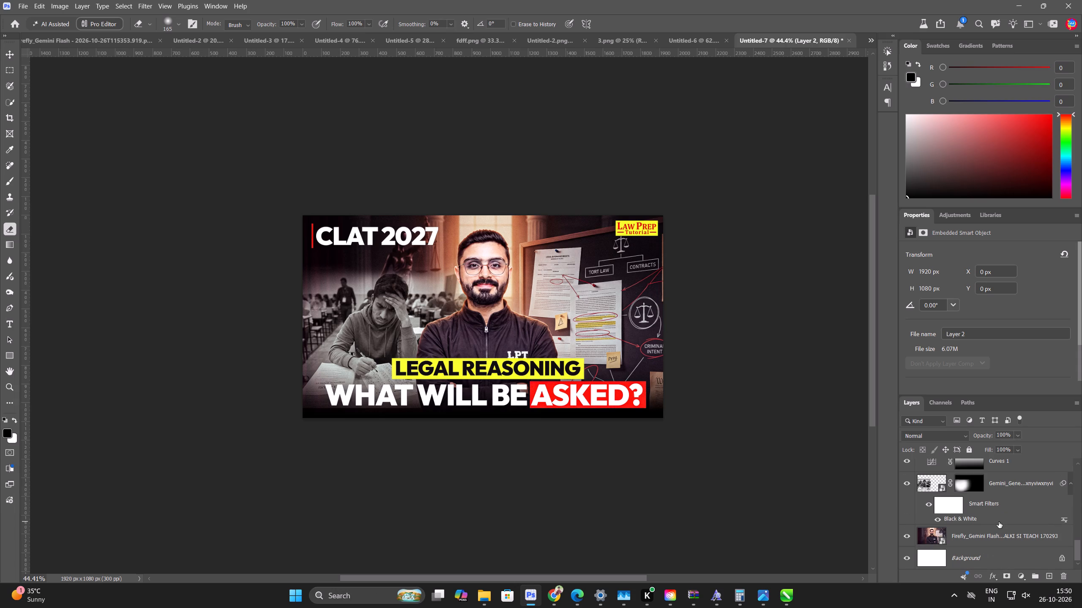
scroll(999, 522, "down", 1)
scroll(999, 522, "up", 1)
scroll(999, 522, "down", 1)
scroll(999, 522, "up", 3)
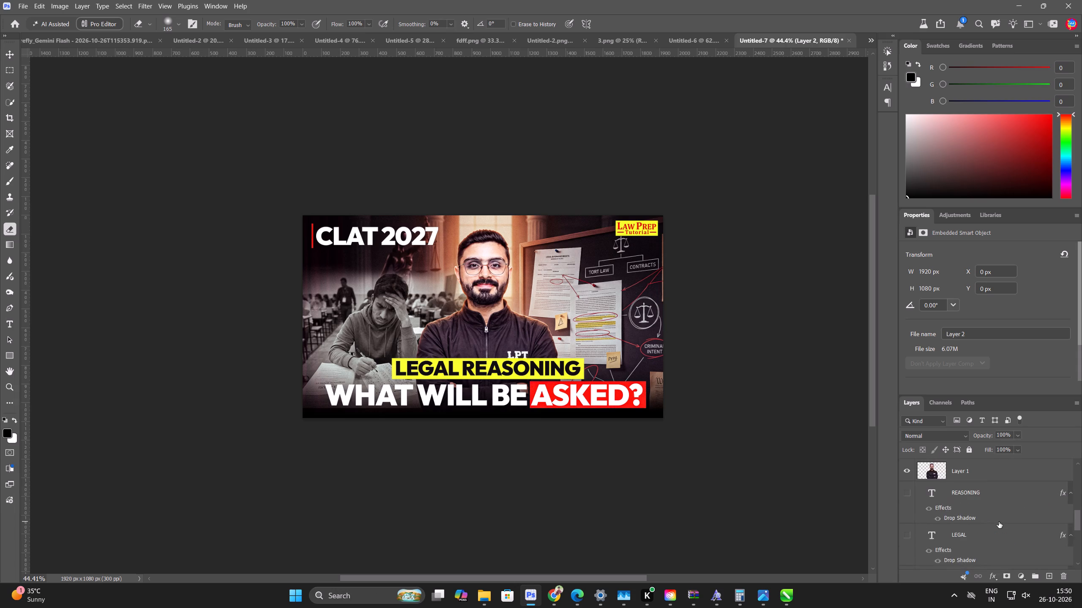
scroll(999, 522, "up", 5)
scroll(999, 522, "down", 4)
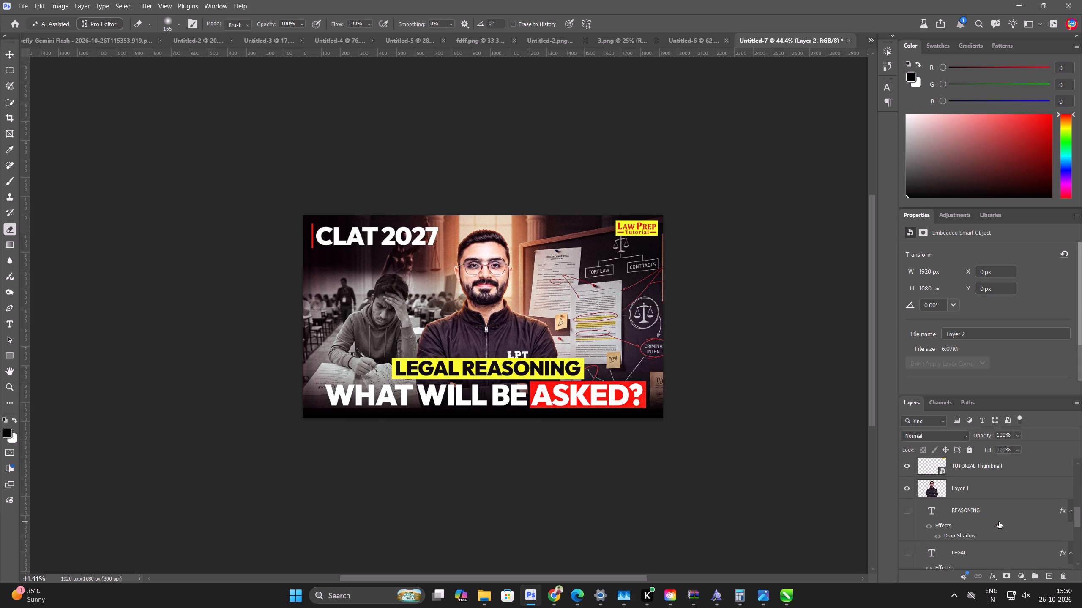
scroll(999, 522, "up", 1)
left_click_drag(1024, 521, 1024, 427)
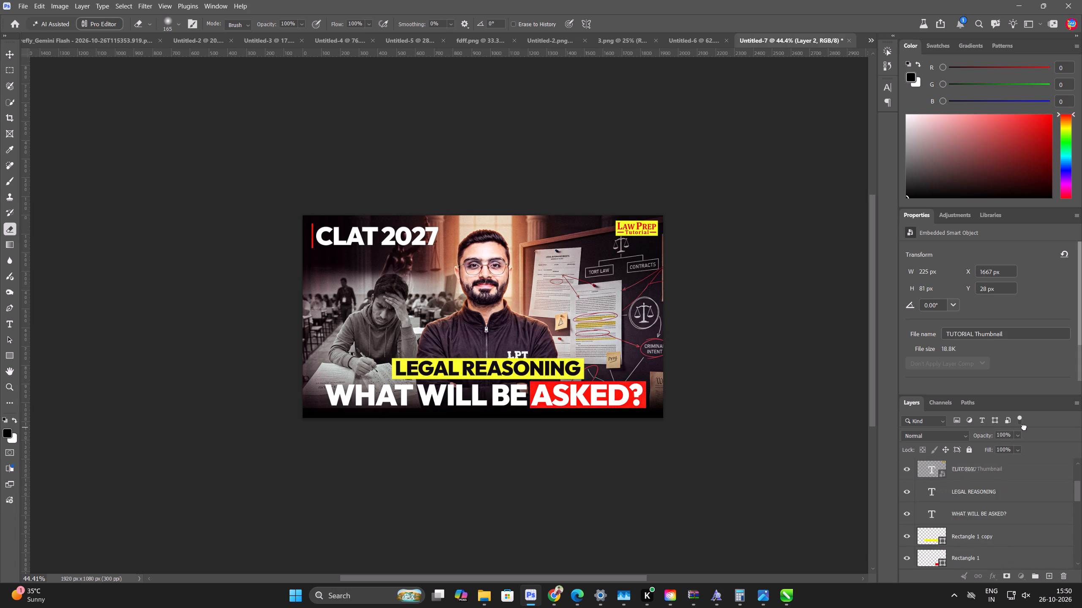
left_click_drag(1024, 427, 1030, 442)
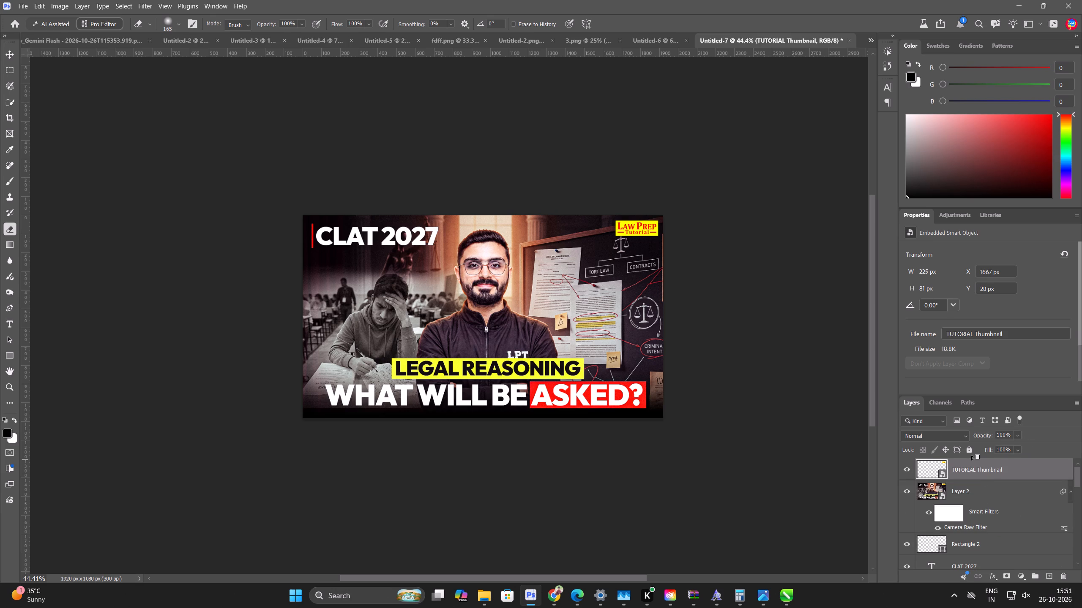
key("ctrl+alt+shift+w")
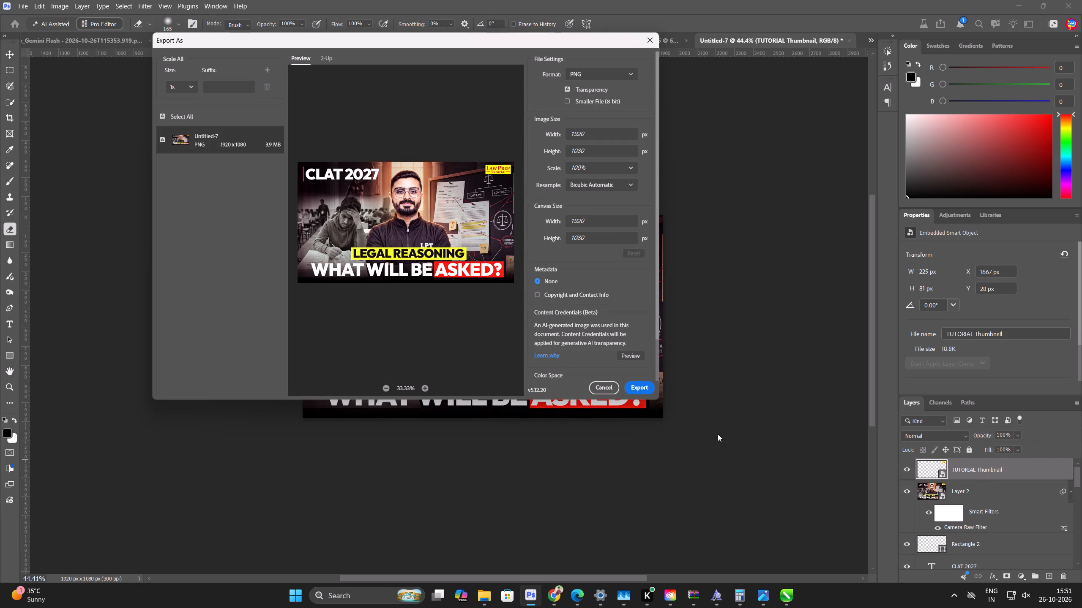
left_click_drag(648, 388, 642, 394)
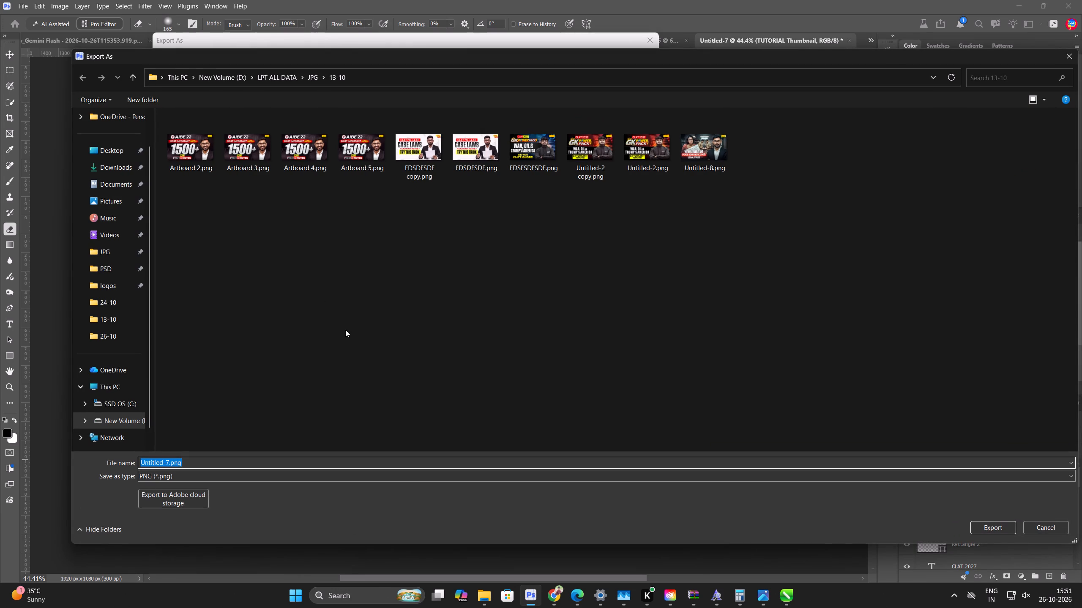